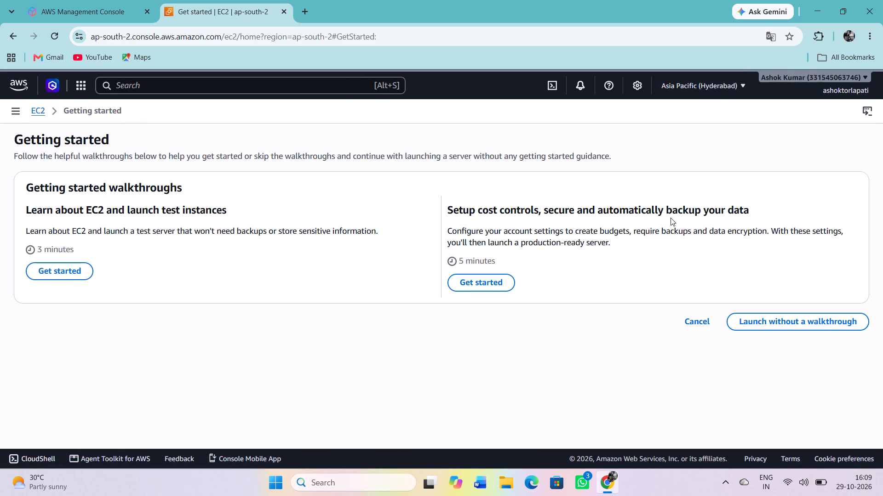
Start launching an EC2 instance without a walkthrough and name it server1.
click(757, 321)
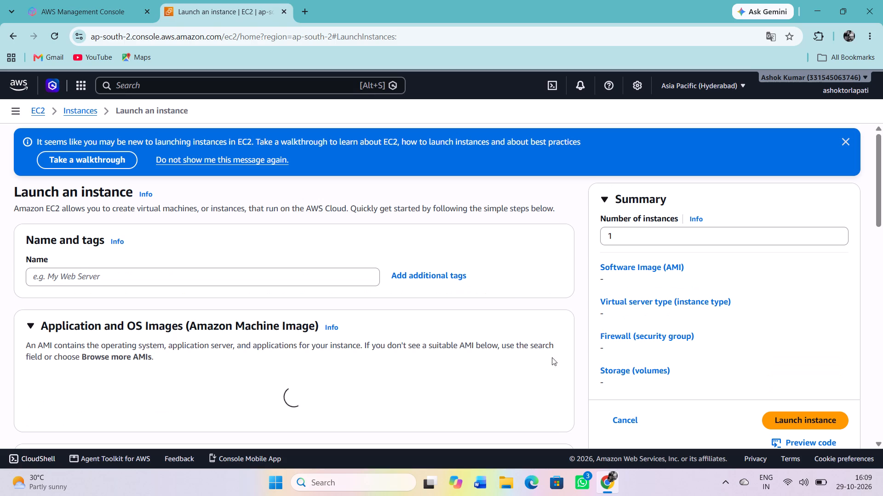
click(847, 138)
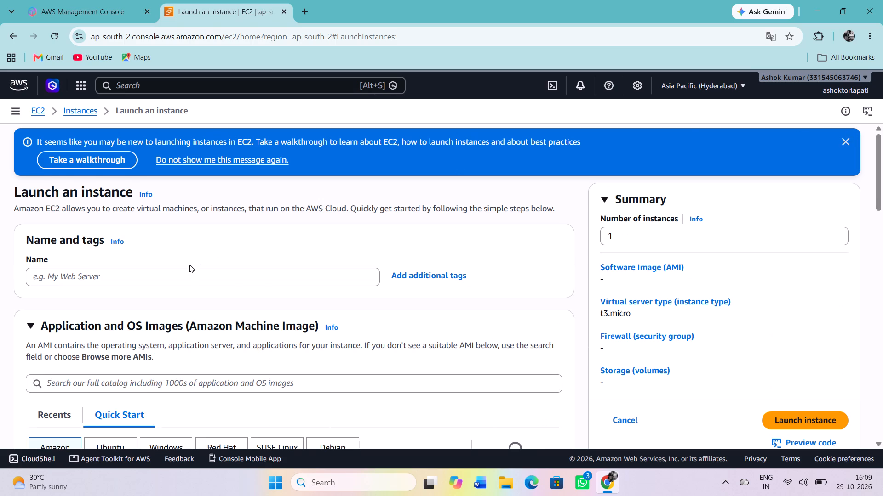
click(182, 275)
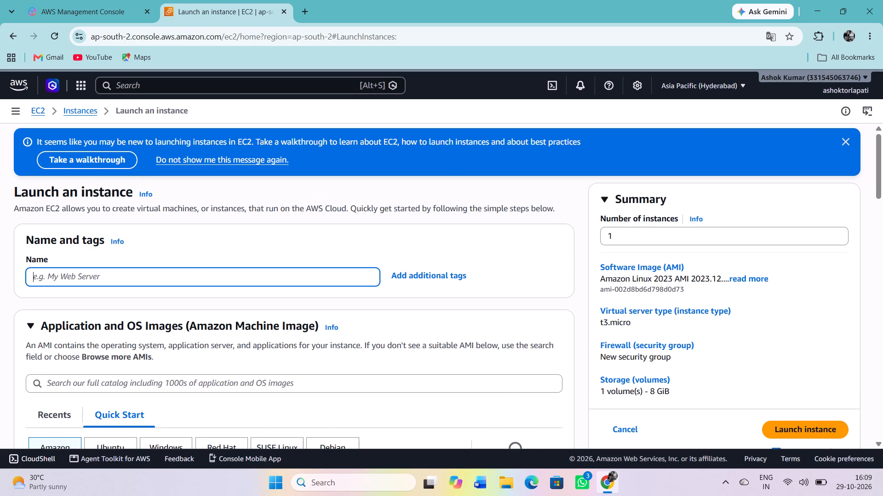
text(server1)
Browse more AMIs, filter to free tier only, and select Red Hat Enterprise Linux 10 (HVM), SSD Volume Type, 64-bit (x86).
scroll(182, 275, down, 5)
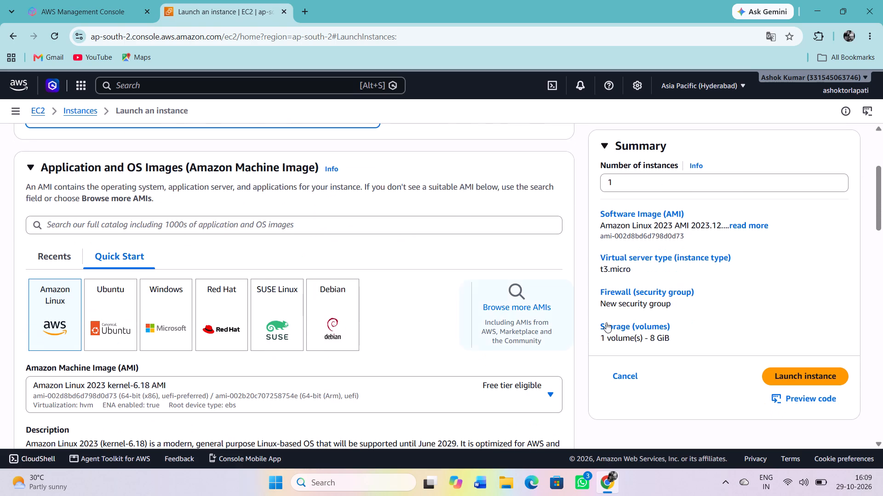
click(543, 310)
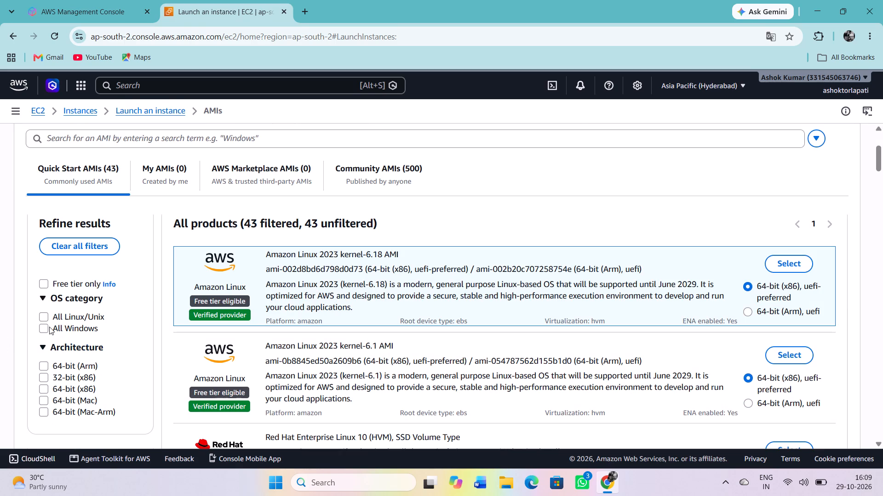
click(41, 282)
scroll(371, 314, down, 1)
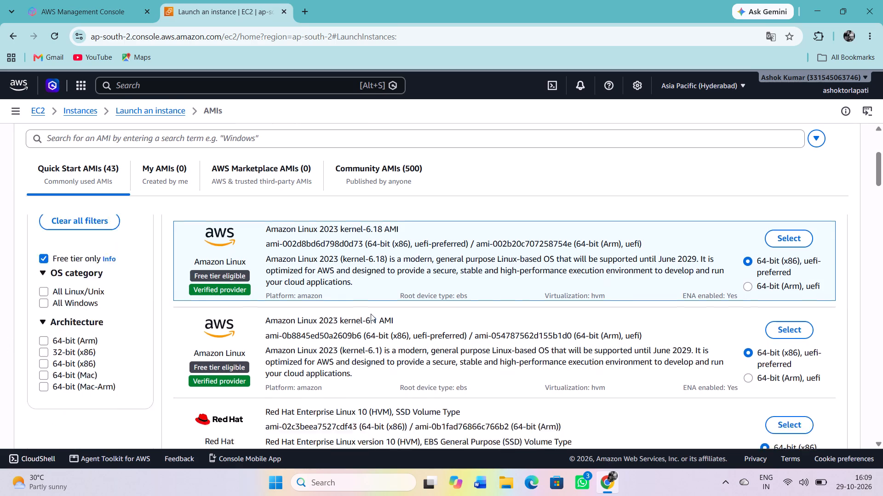
scroll(371, 314, down, 5)
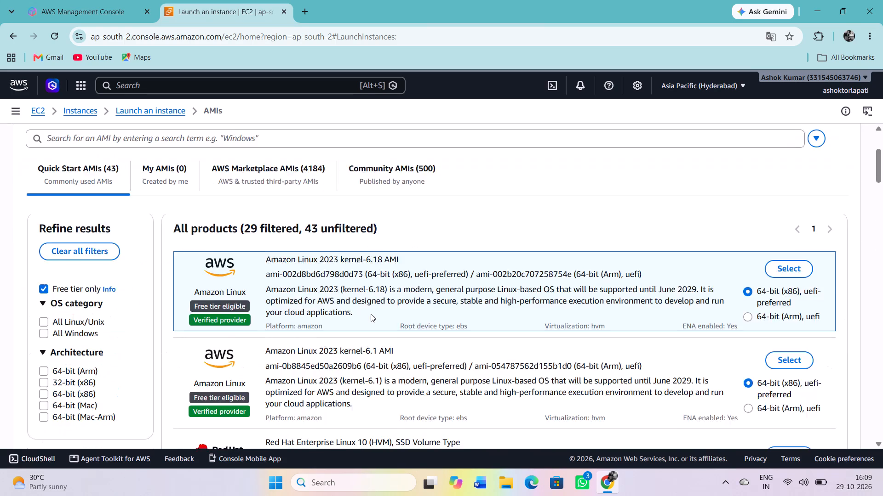
scroll(371, 314, down, 4)
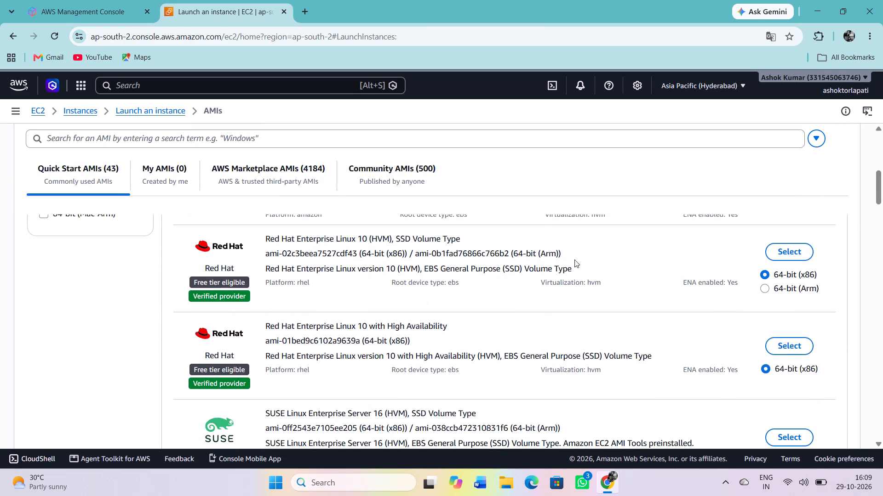
click(799, 253)
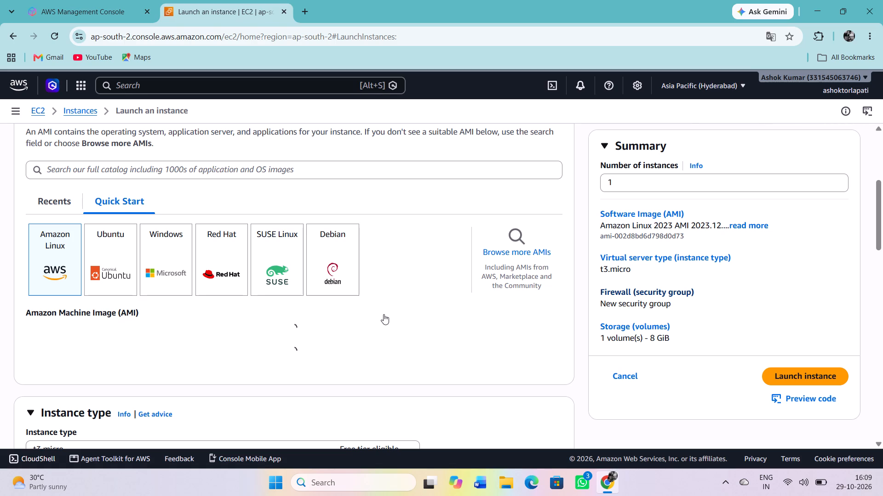
Choose the existing key pair ashok for logging in to the instance.
scroll(384, 314, down, 2)
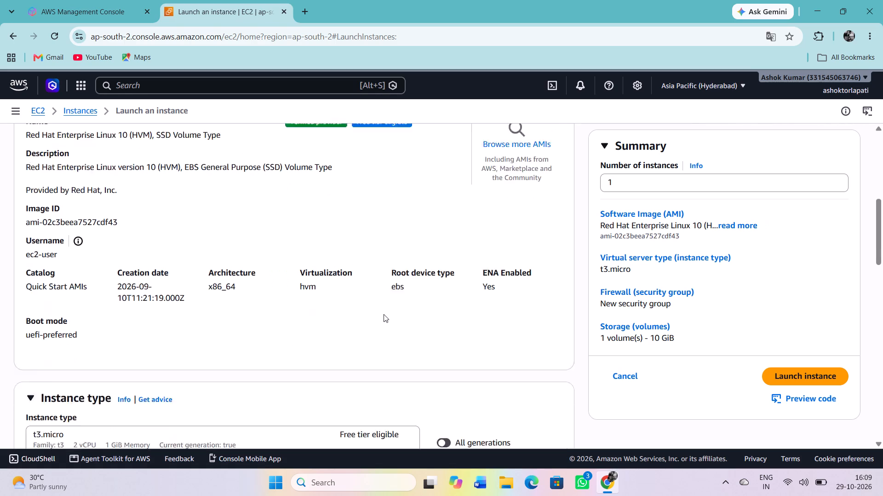
scroll(384, 314, down, 4)
click(353, 336)
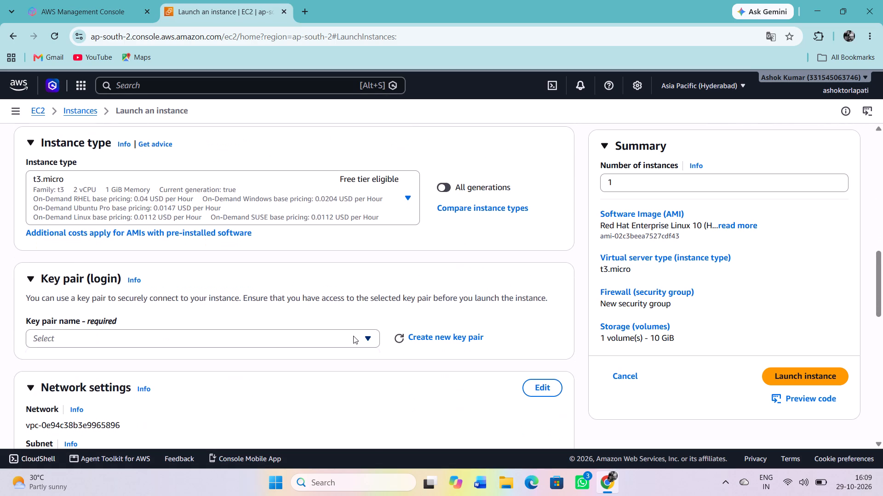
click(270, 399)
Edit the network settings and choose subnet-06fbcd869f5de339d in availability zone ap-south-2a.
scroll(270, 399, down, 3)
click(554, 275)
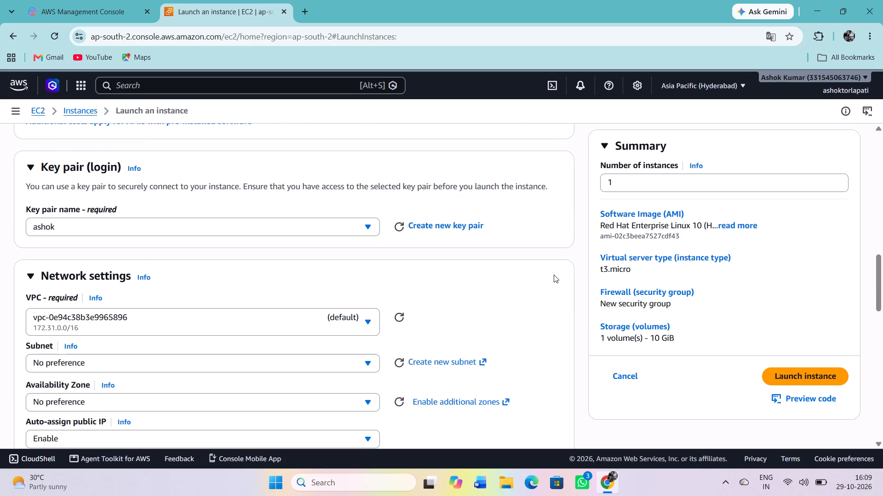
scroll(471, 281, down, 3)
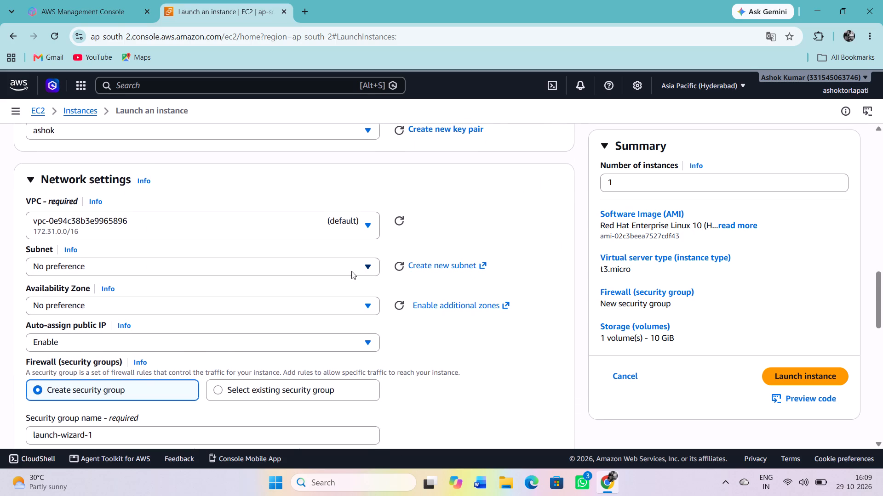
click(295, 269)
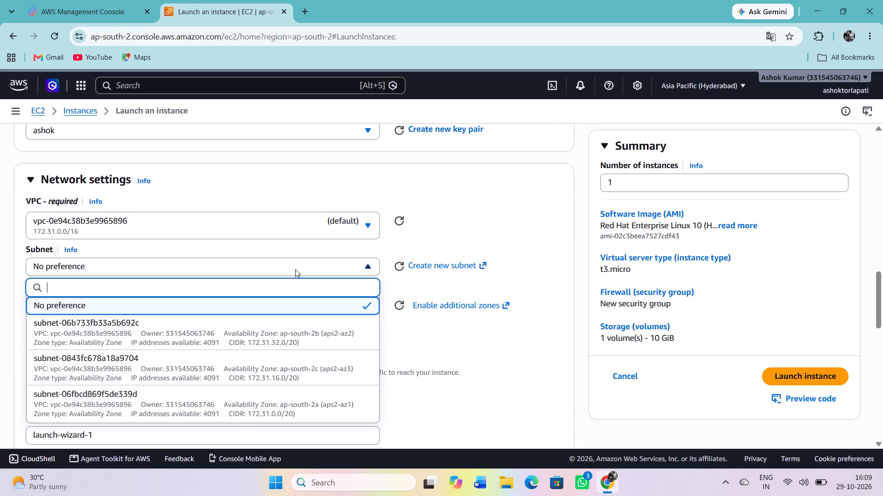
click(243, 406)
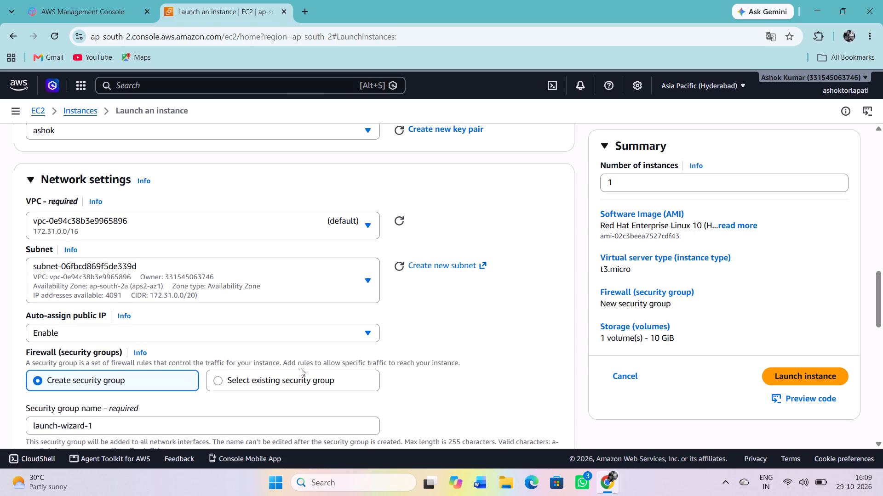
Use an existing security group for the firewall and select the default group.
scroll(301, 368, down, 2)
click(259, 310)
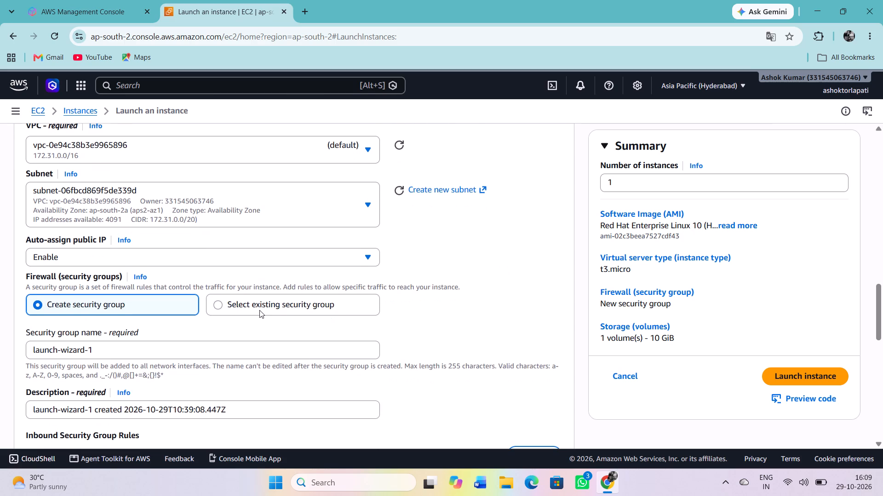
click(239, 356)
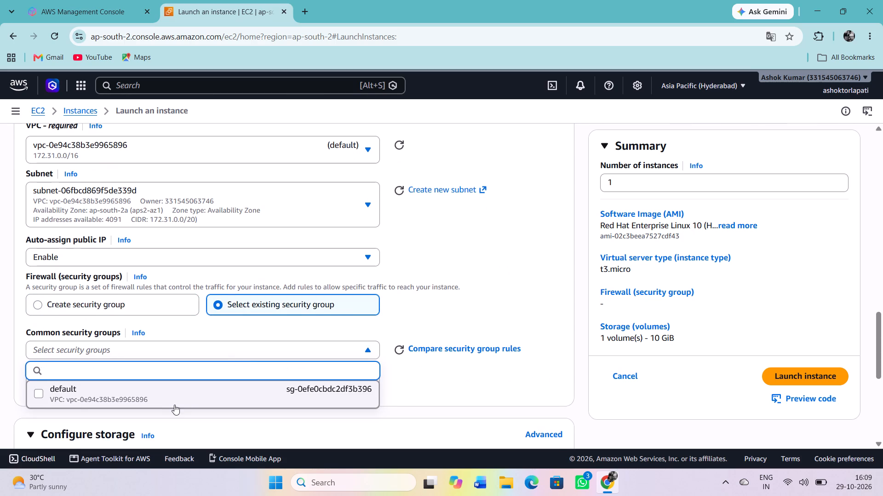
click(174, 405)
Expand the instance's advanced details and go to the optional user data field.
scroll(267, 387, down, 4)
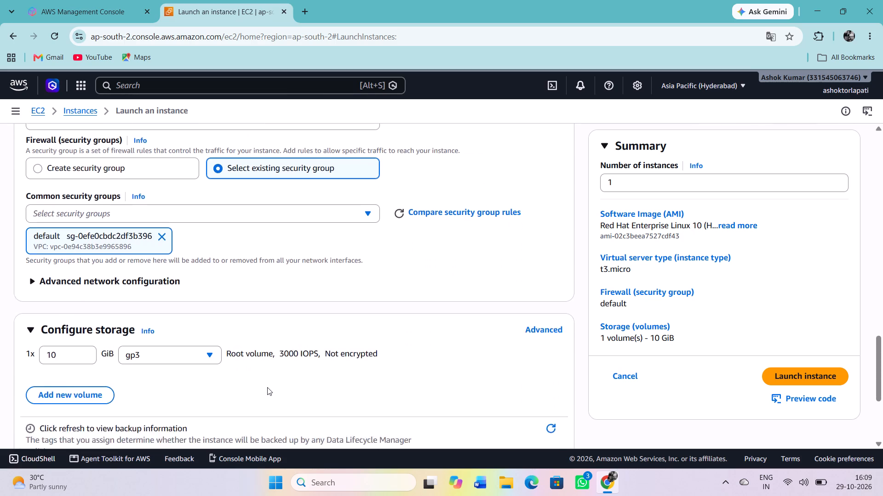
scroll(267, 387, down, 4)
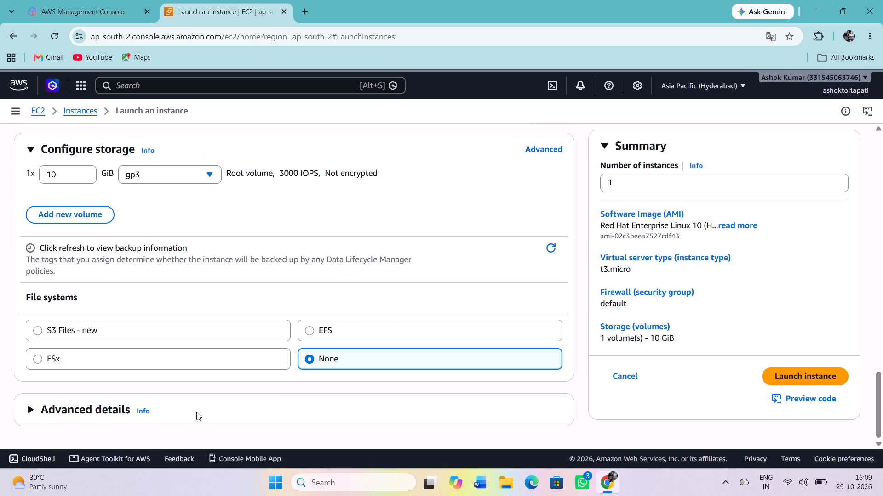
click(196, 412)
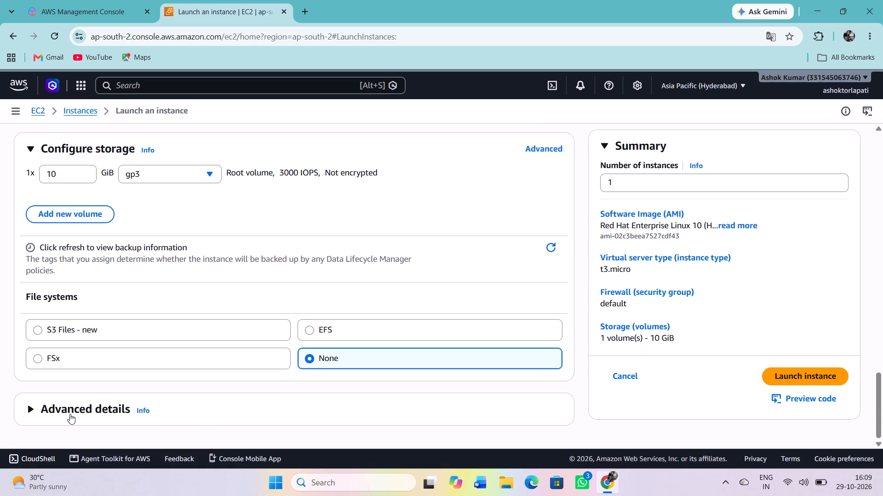
click(70, 414)
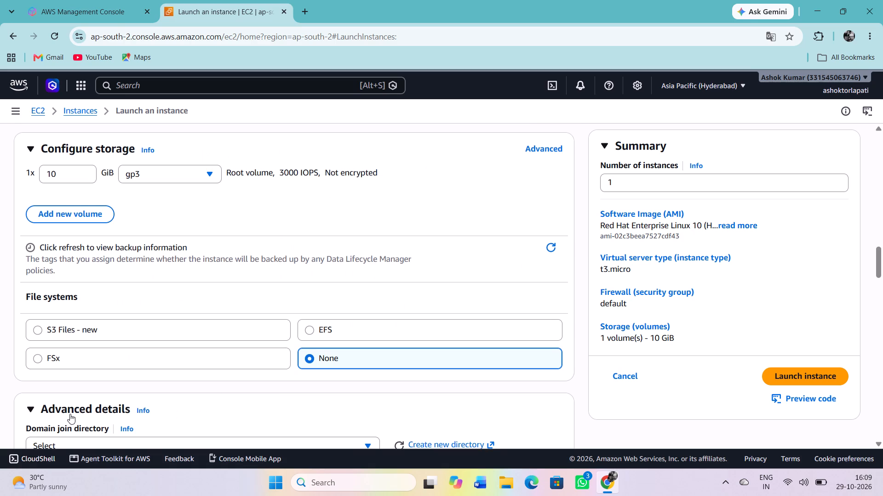
scroll(70, 414, down, 9)
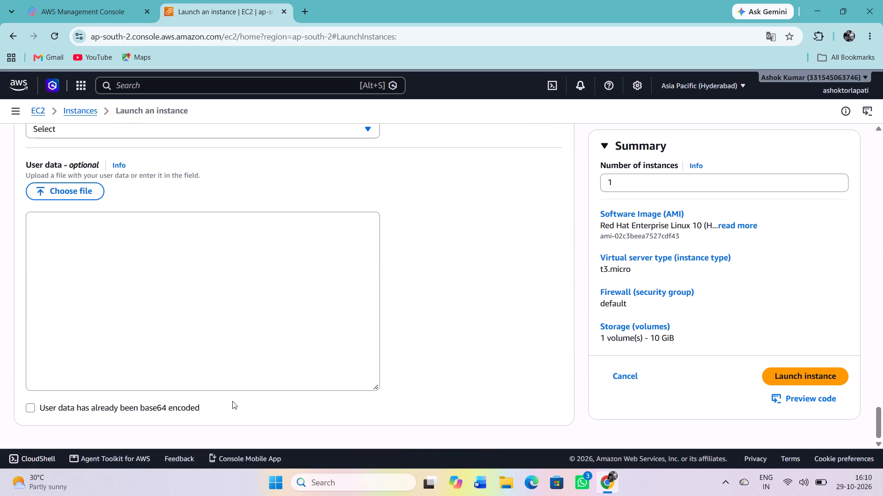
Switch to WhatsApp.
click(579, 479)
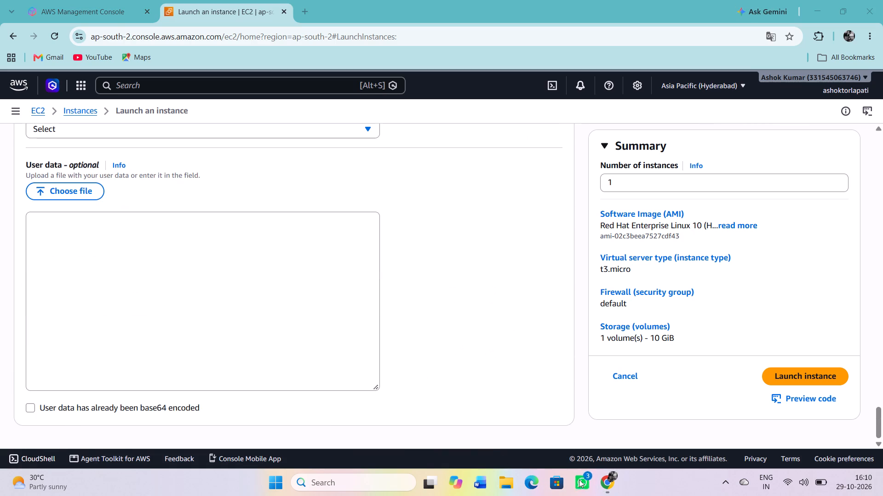
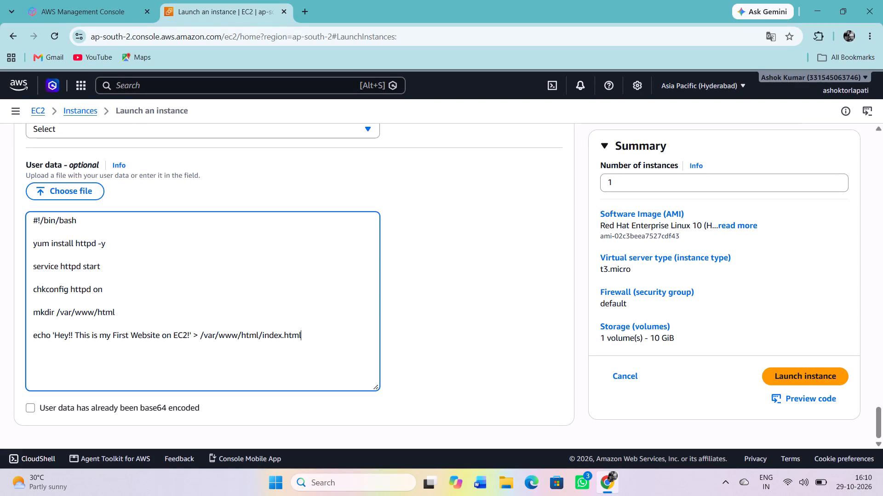
Capitalize "my" as "My" in the echo line of the user data script.
drag(100, 335, 103, 335)
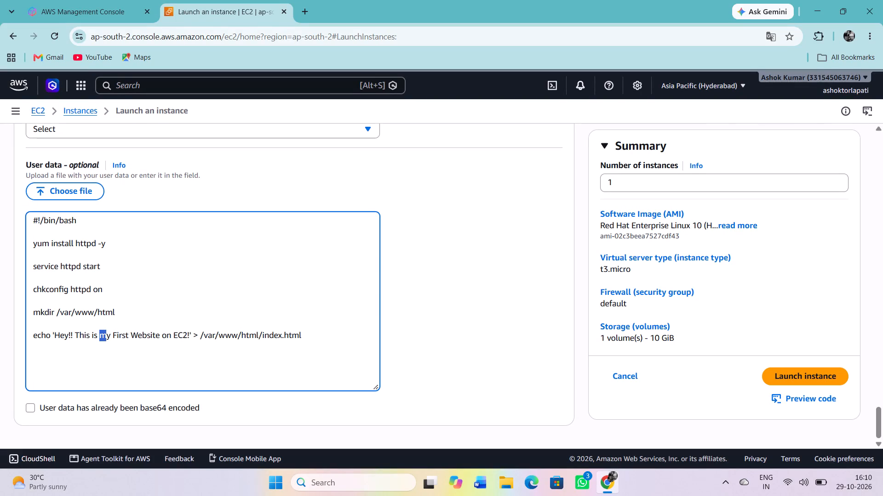
drag(103, 335, 107, 335)
key(shift+m)
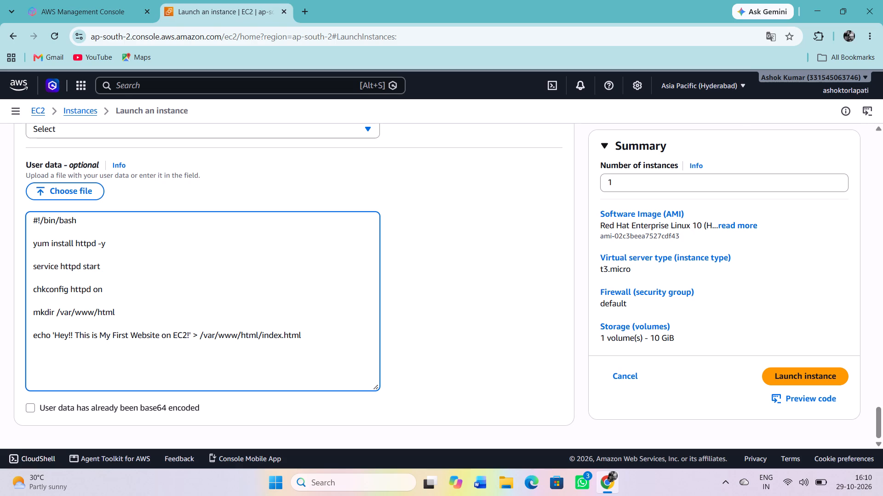
Launch the configured server1 instance.
scroll(188, 351, down, 2)
click(776, 371)
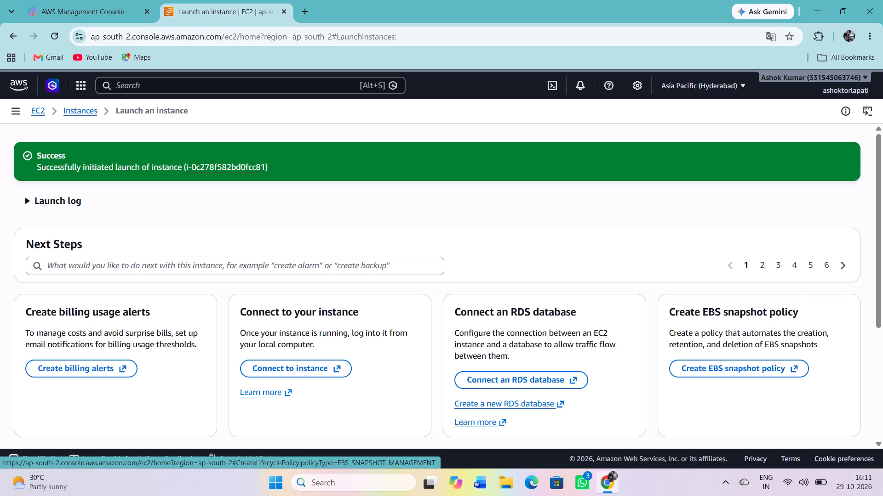
Return to the instances list, start launching another instance and name it server2.
scroll(741, 267, up, 2)
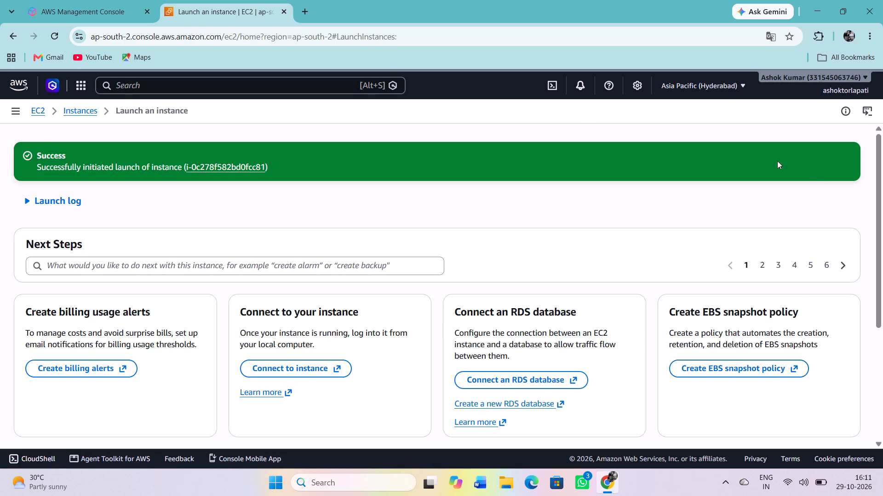
click(81, 112)
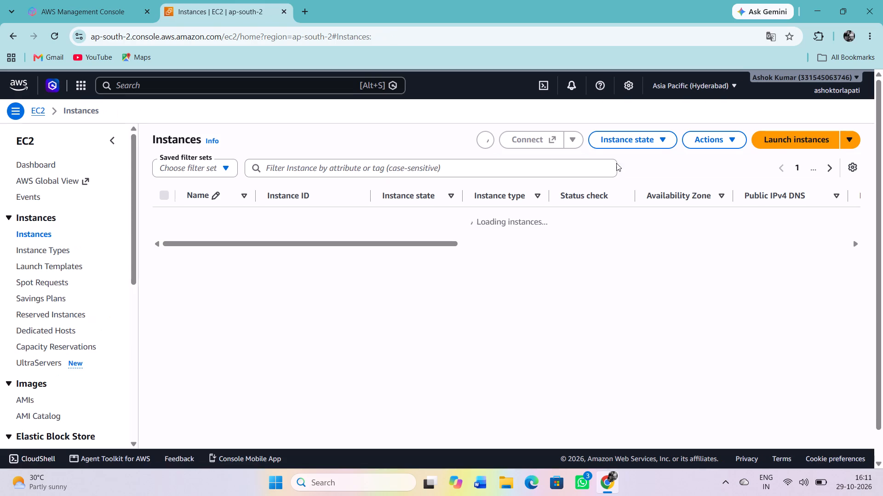
click(780, 139)
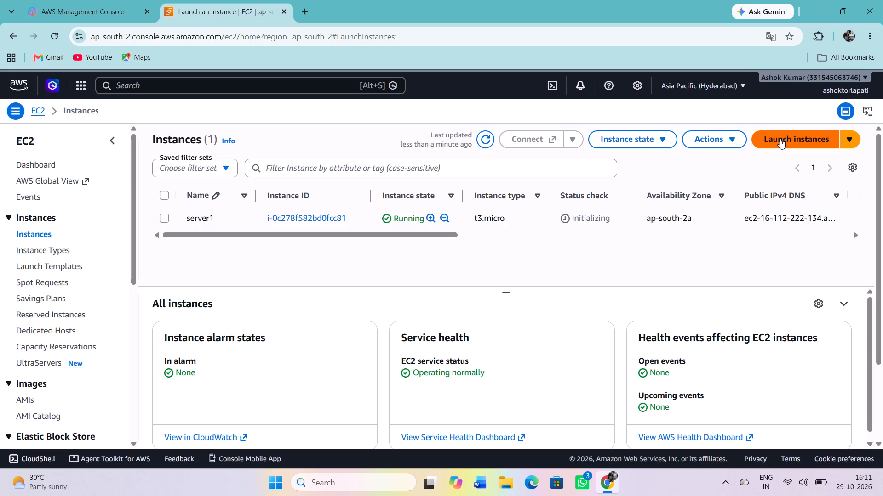
click(312, 277)
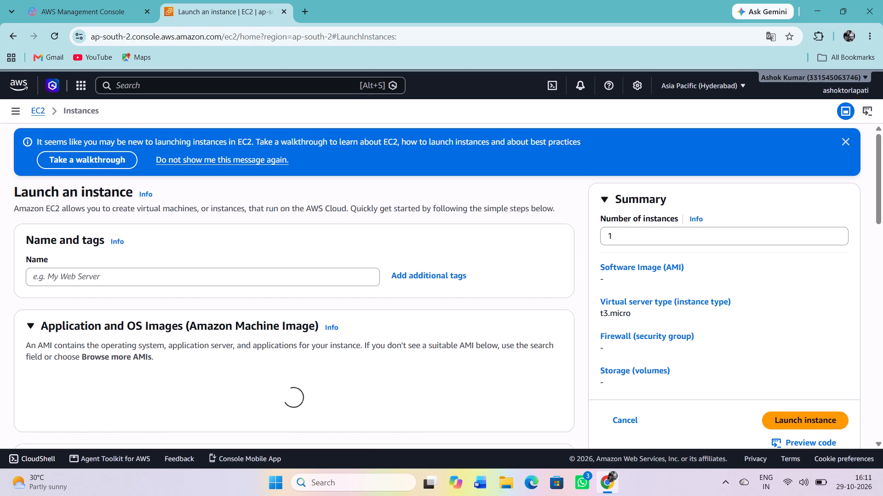
text(serc)
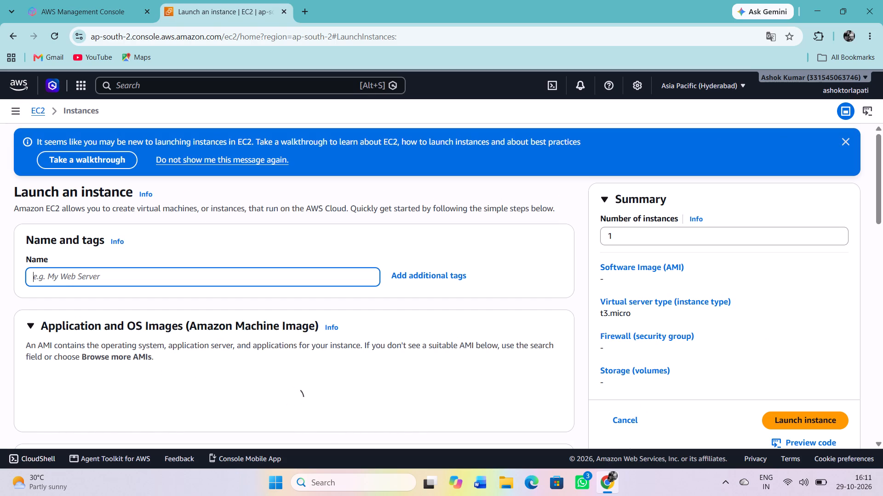
key(BackSpace)
text(ver)
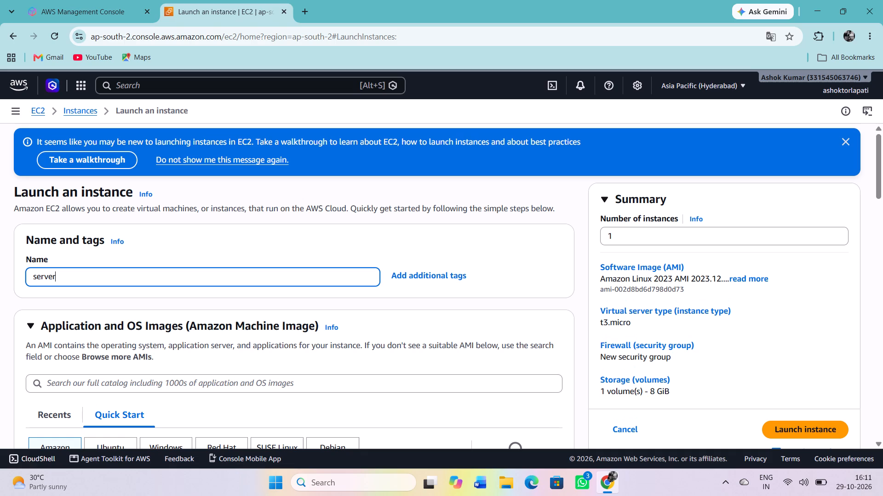
key(2)
Browse more AMIs, filter to free tier only, and select Red Hat Enterprise Linux 10 (HVM), SSD Volume Type, 64-bit (x86).
scroll(312, 277, down, 4)
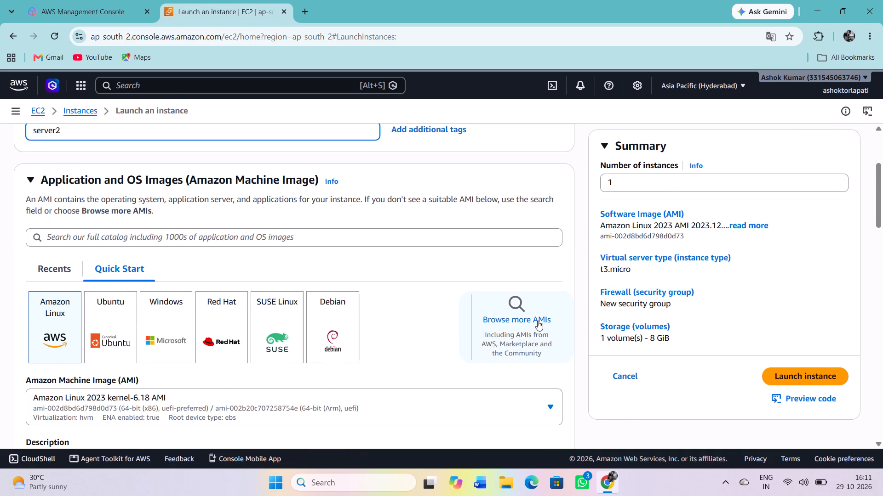
click(538, 321)
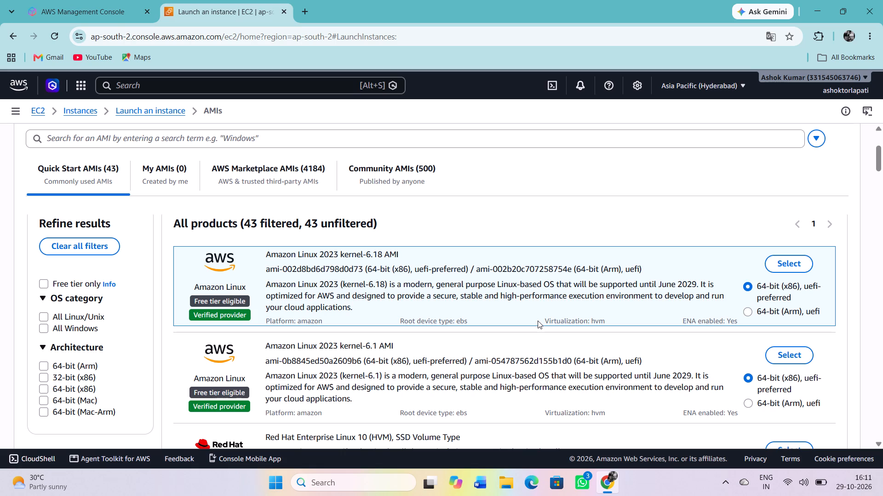
click(43, 283)
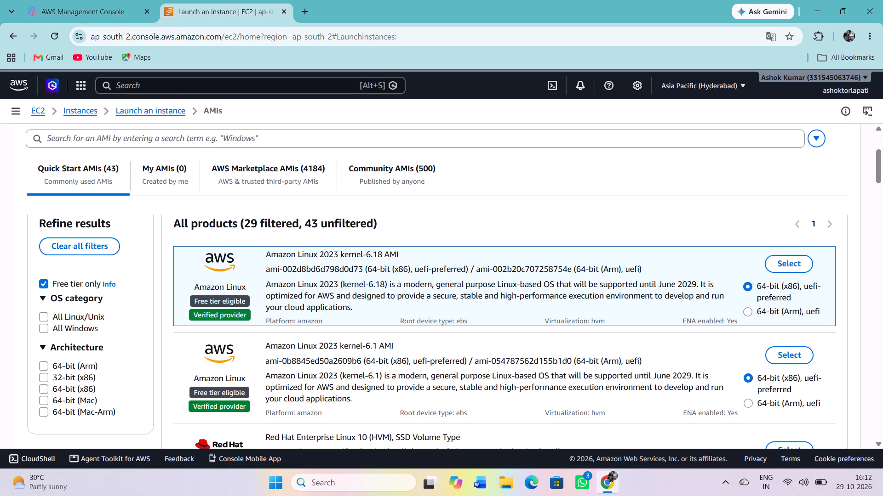
scroll(335, 337, down, 2)
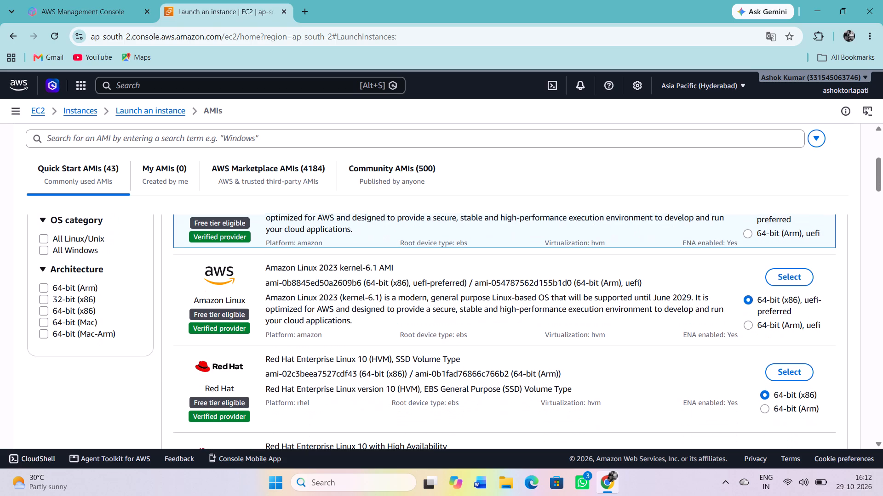
scroll(335, 337, down, 1)
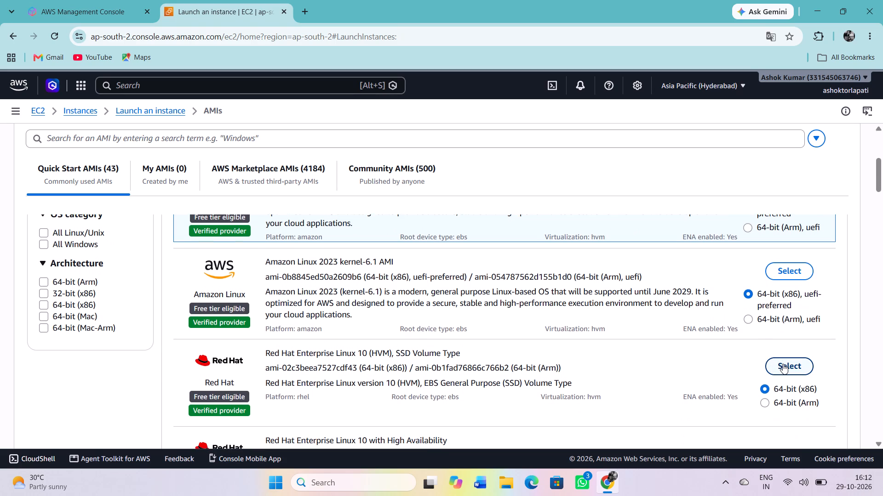
click(783, 364)
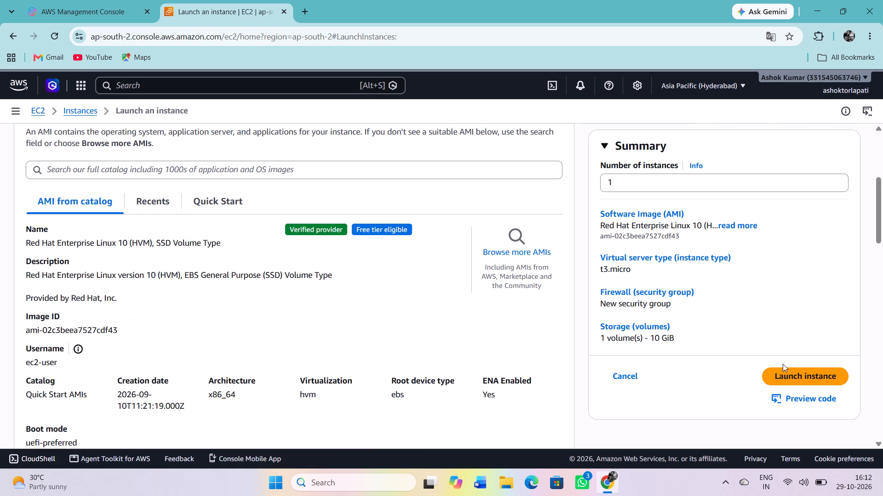
Choose the existing RSA key pair for logging in to server2.
scroll(420, 302, down, 2)
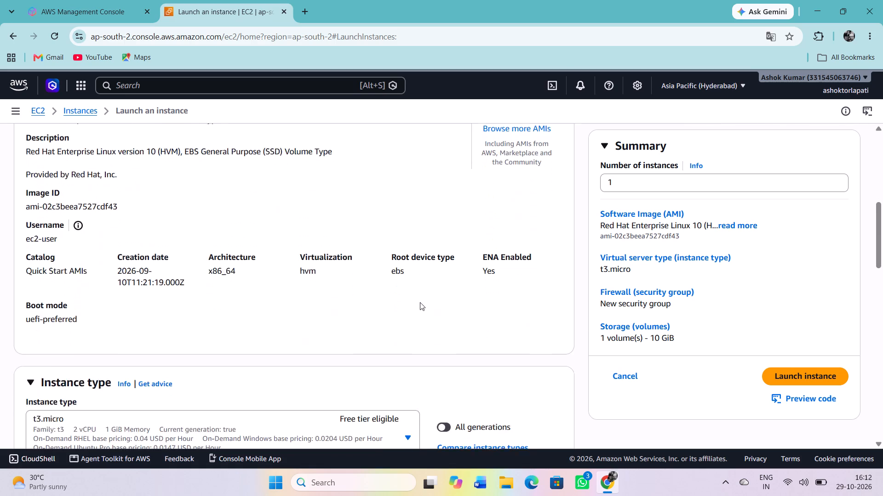
scroll(420, 302, down, 3)
scroll(378, 329, down, 2)
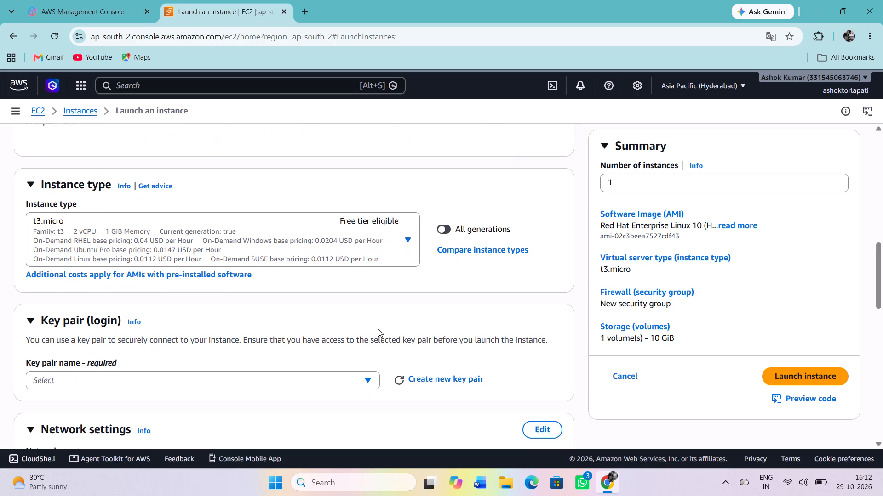
scroll(378, 329, down, 1)
click(311, 348)
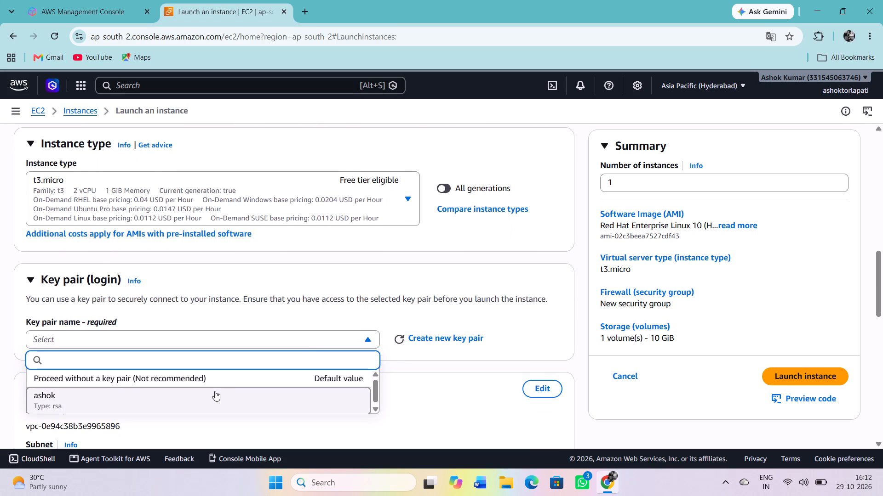
click(213, 392)
Use an existing security group for server2's firewall and select the default group.
scroll(275, 366, down, 1)
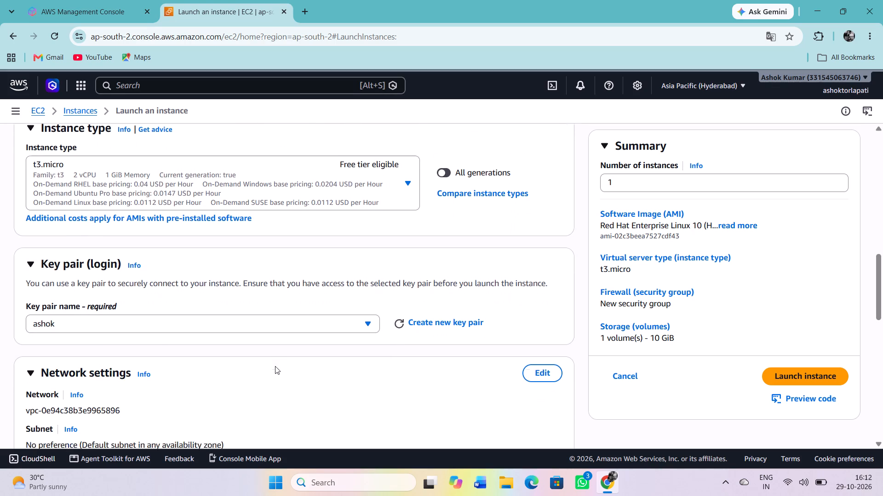
scroll(275, 366, down, 4)
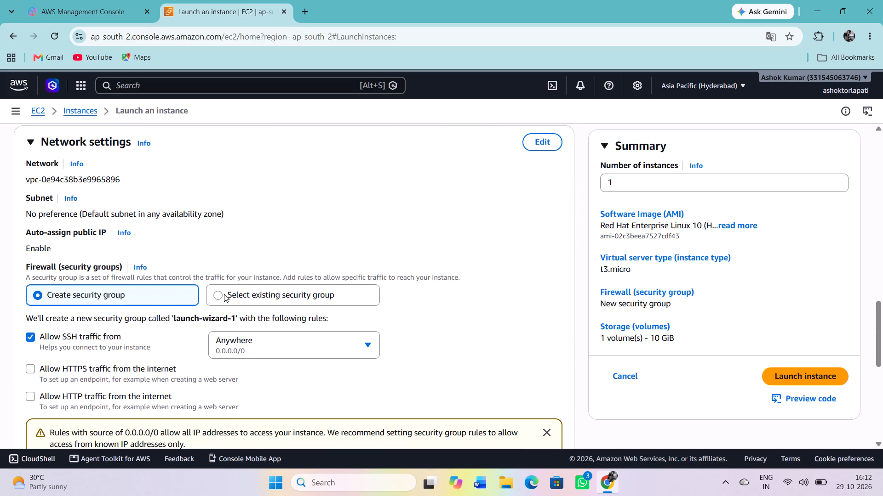
click(224, 294)
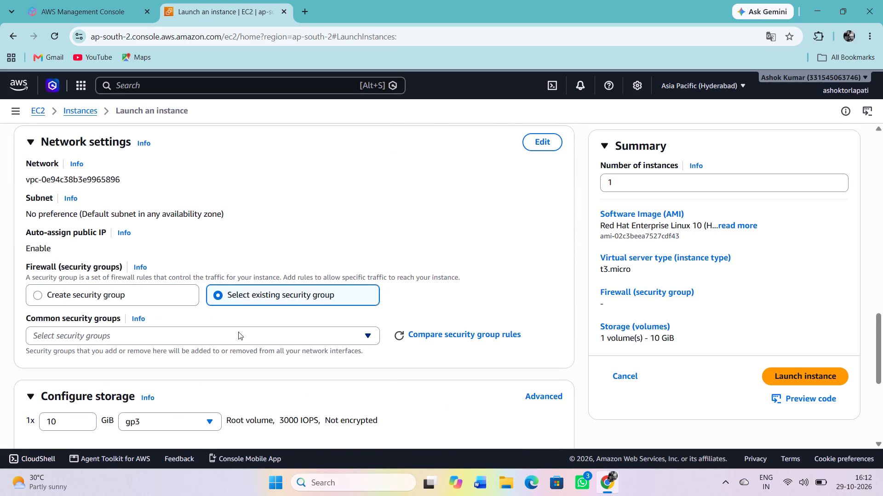
click(238, 331)
click(202, 374)
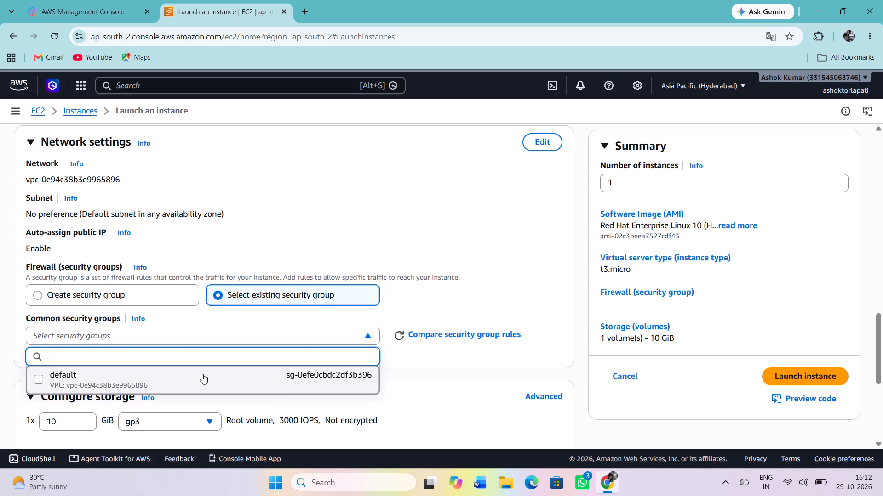
Edit the network settings and choose subnet-06b733fb33a5b692c in availability zone ap-south-2b.
scroll(338, 381, right, 1)
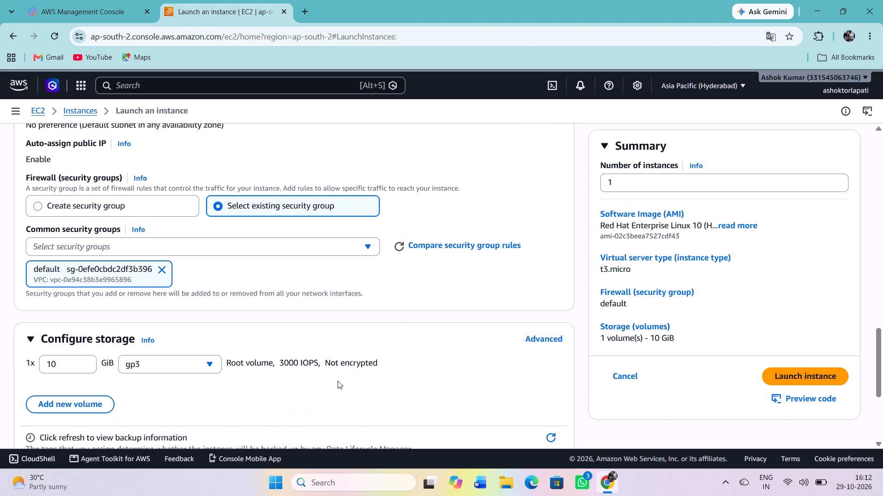
scroll(338, 381, right, 1)
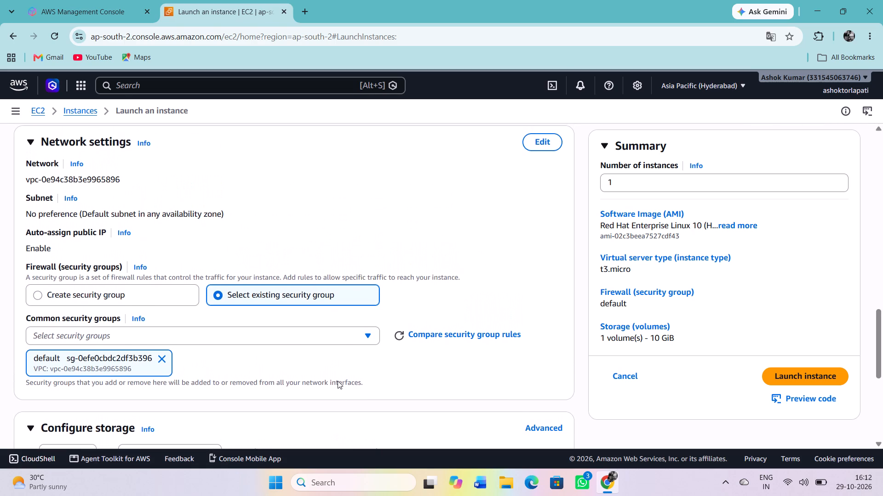
click(542, 140)
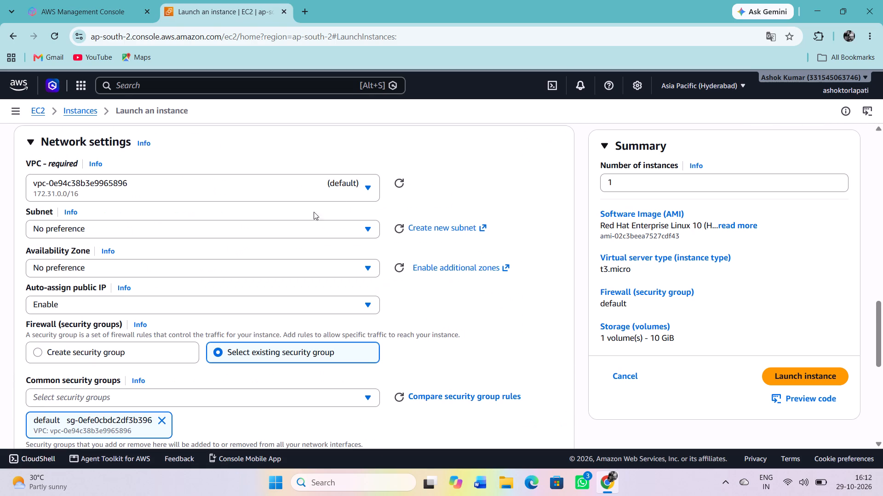
click(287, 228)
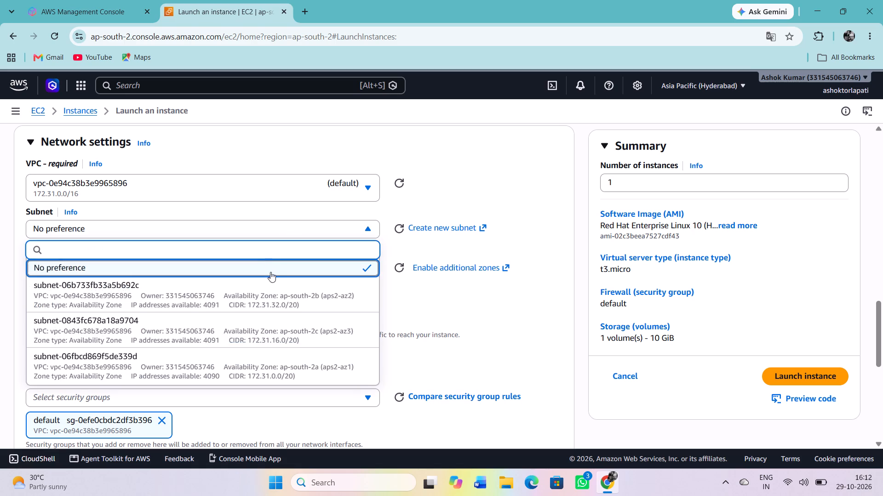
click(266, 288)
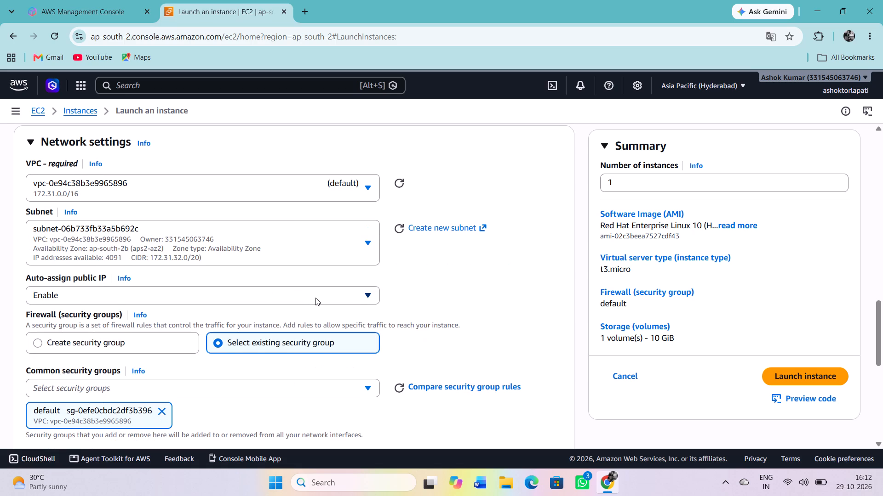
Expand server2's advanced details and insert the copied bash script that installs and starts httpd as its user data.
scroll(315, 298, down, 7)
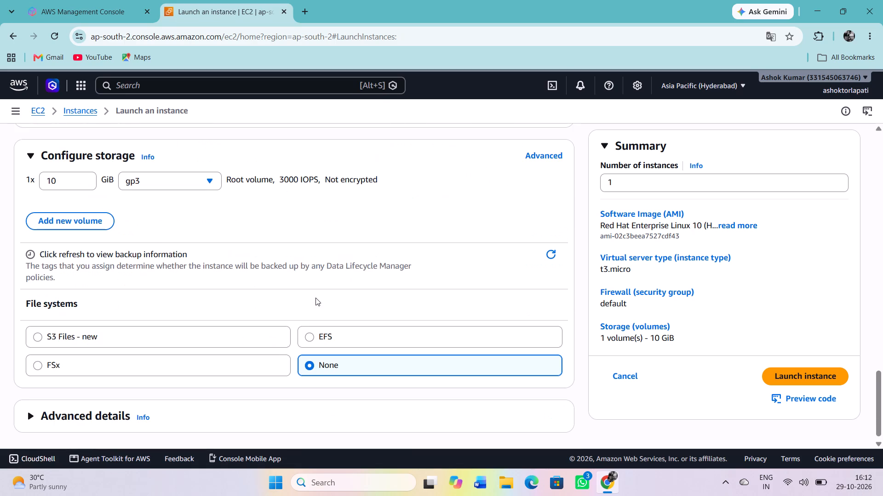
click(208, 408)
click(97, 410)
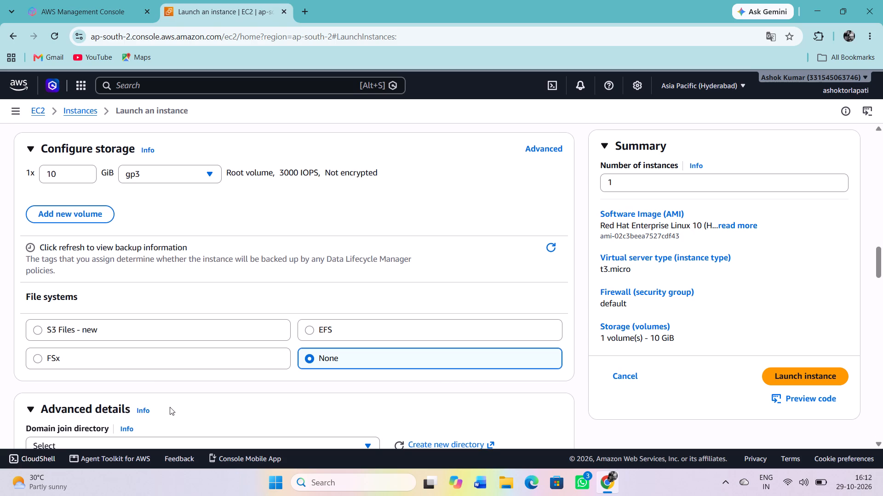
scroll(170, 407, down, 11)
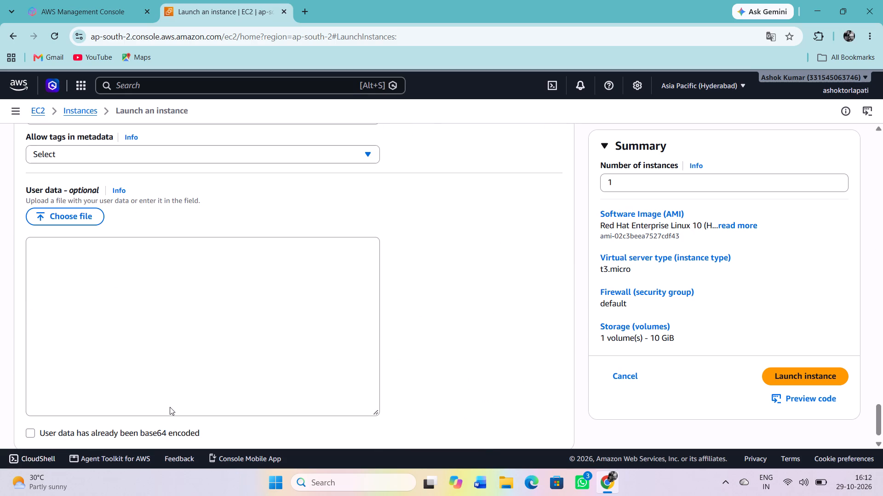
click(149, 291)
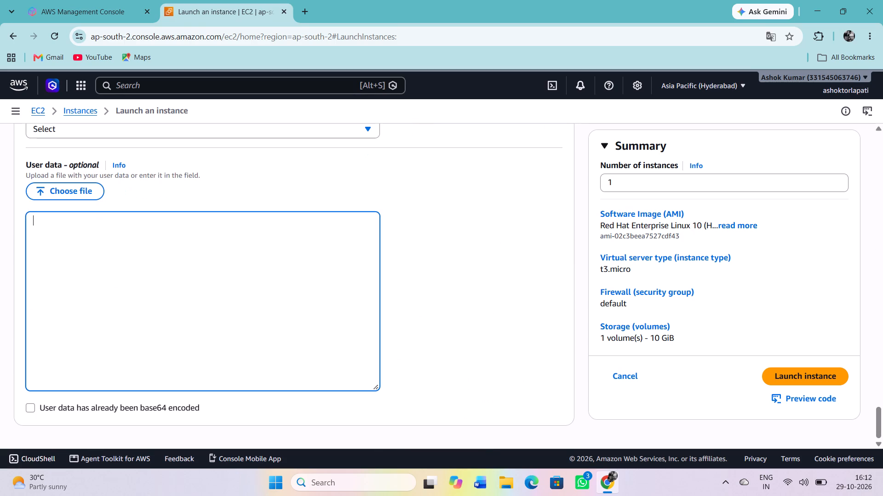
key(ctrl+v)
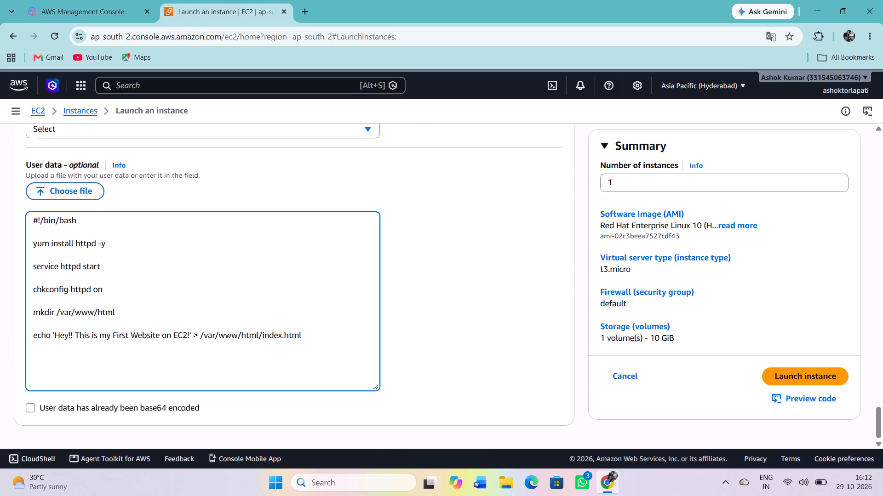
Replace "my First" with "My Second" in the website message on the user data script's echo line.
drag(99, 335, 112, 335)
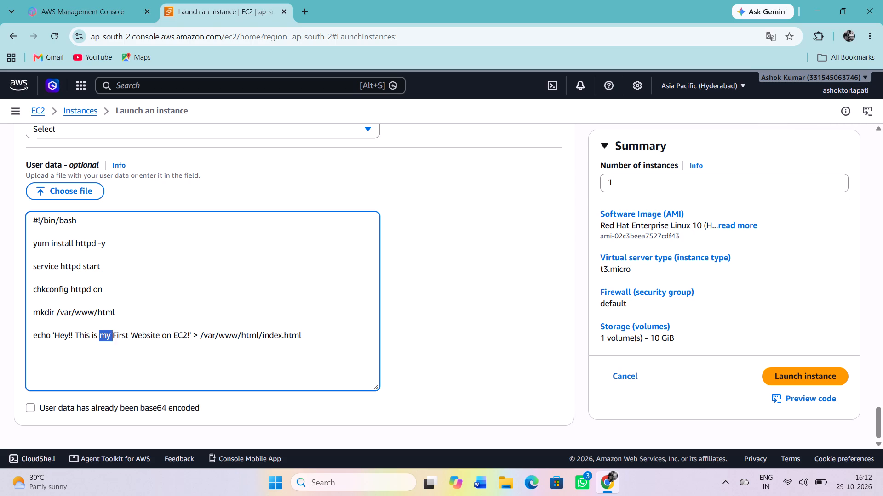
drag(112, 335, 127, 335)
text(My)
key(space)
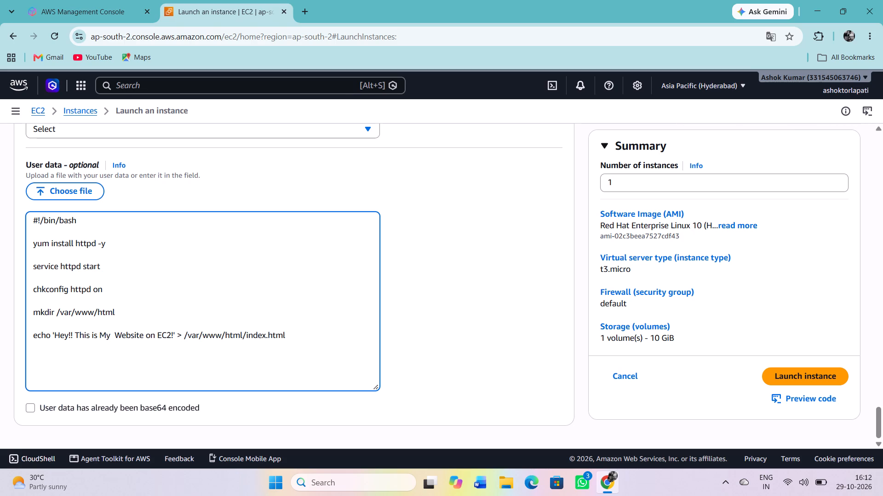
text(Second)
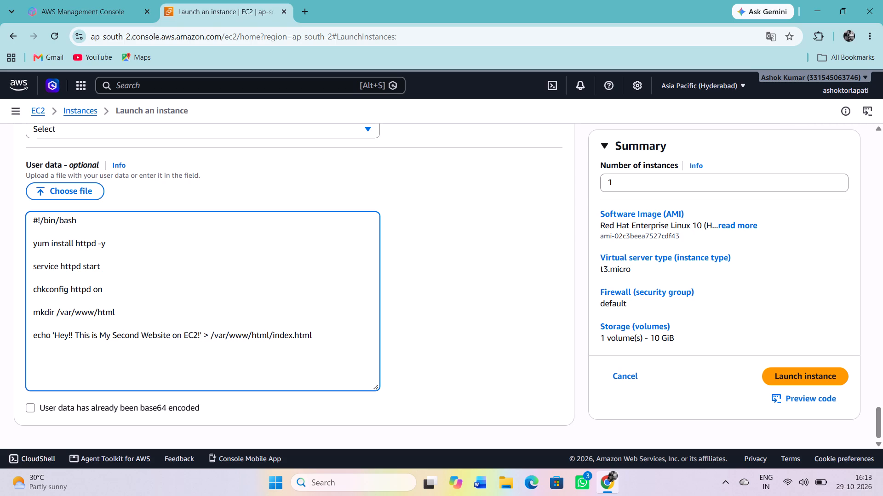
Launch the server2 instance.
scroll(163, 356, down, 1)
click(776, 376)
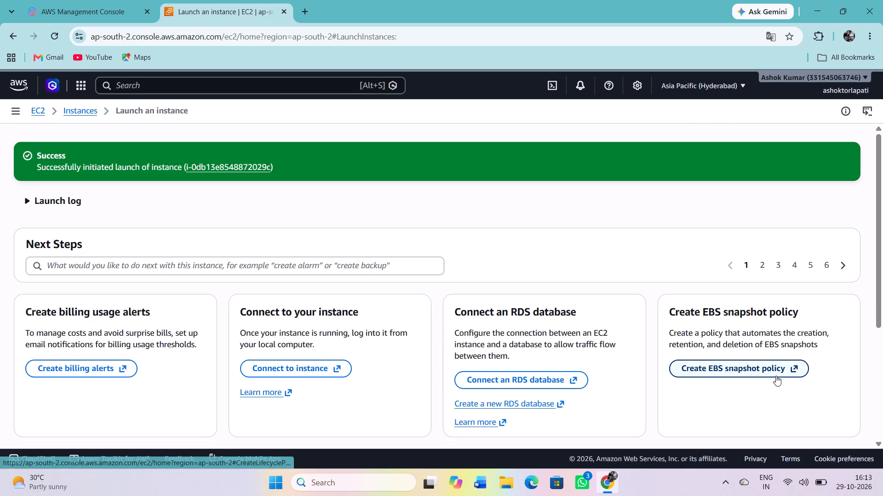
Go to the EC2 instances list and refresh it to check the launched servers.
click(77, 108)
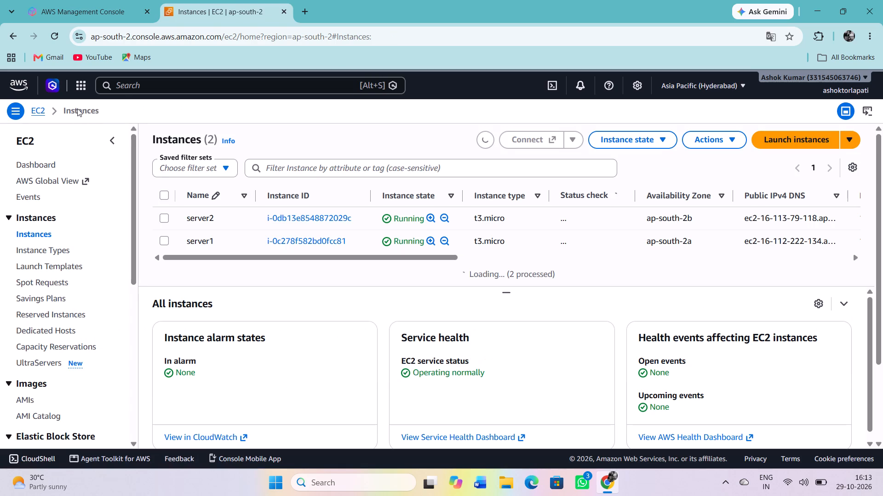
click(486, 143)
Start launching another instance and name it server3.
click(784, 135)
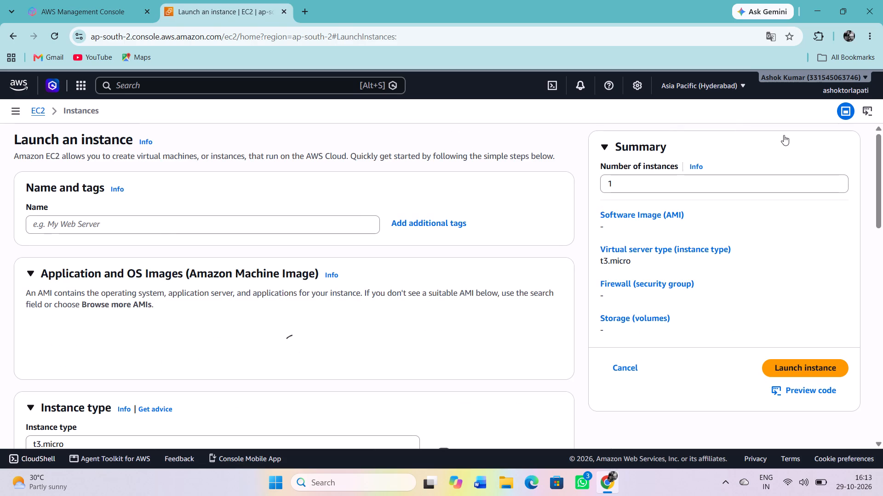
click(243, 227)
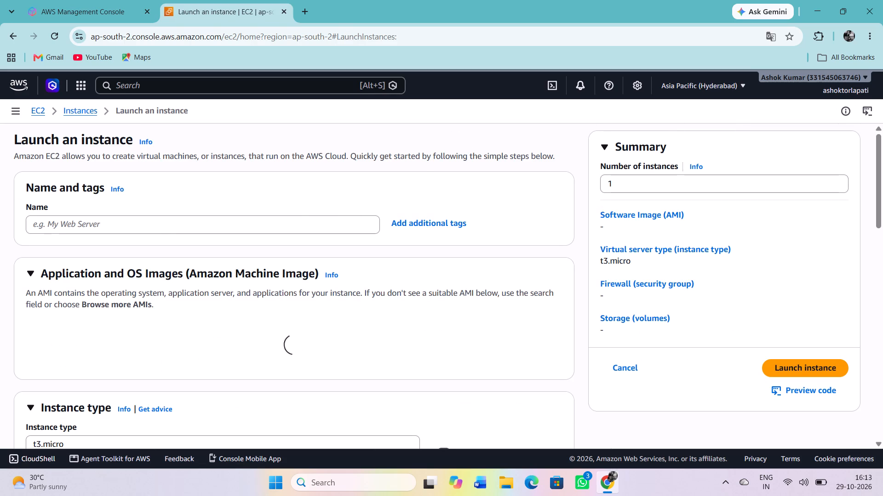
text(server3)
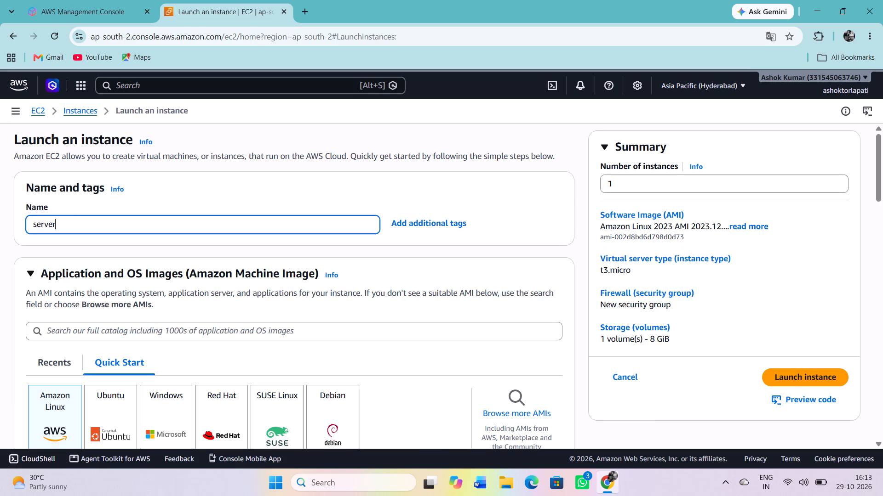
Browse more AMIs, filter to free tier only, and select Red Hat Enterprise Linux 10 (HVM), SSD Volume Type, 64-bit (x86).
scroll(330, 240, down, 2)
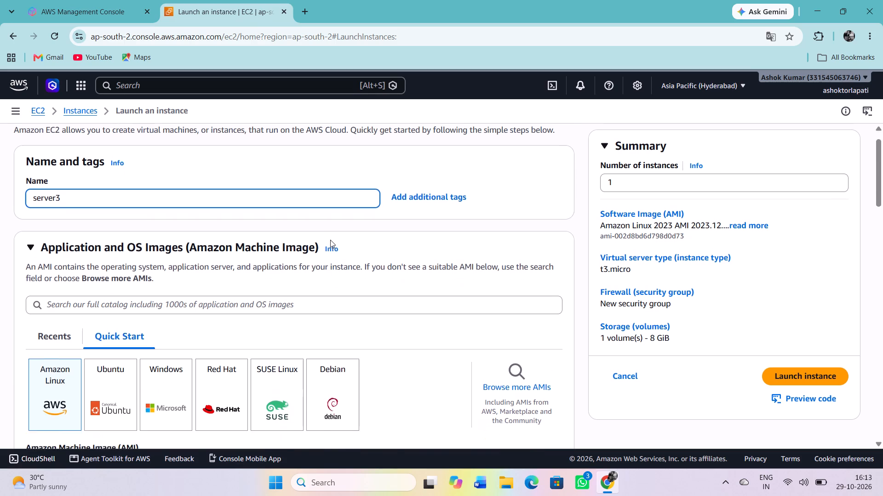
scroll(330, 240, down, 2)
click(493, 296)
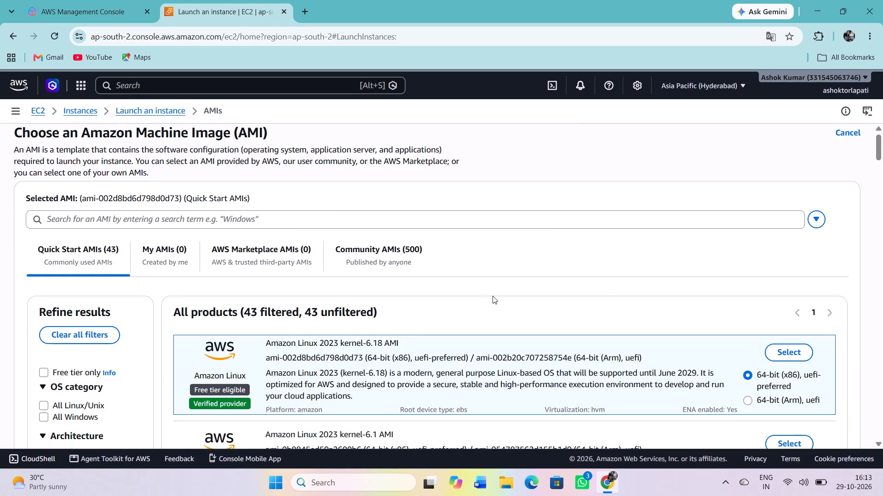
click(44, 372)
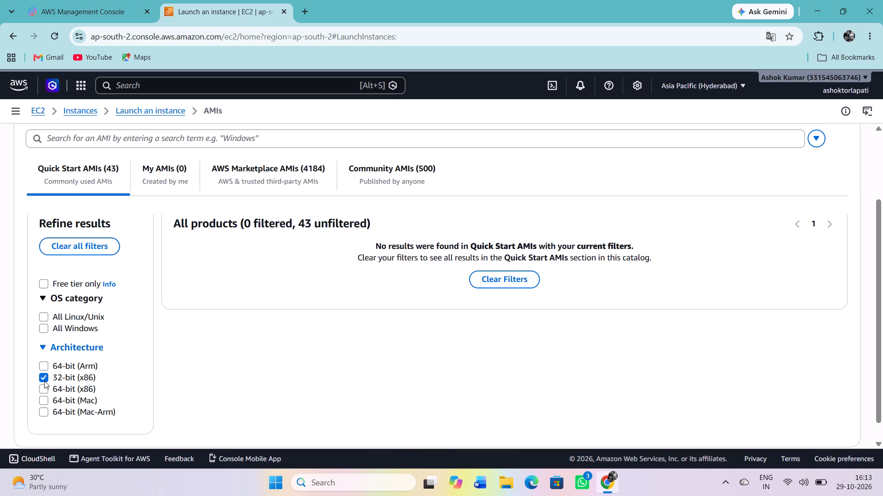
click(44, 381)
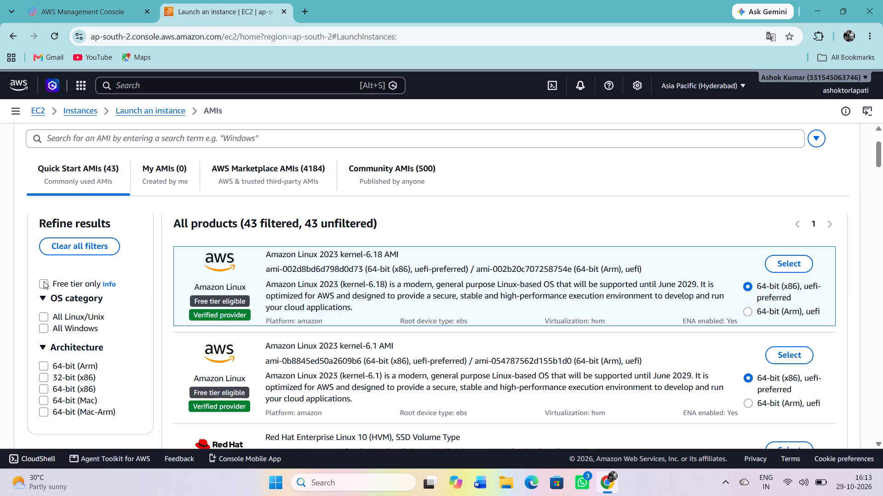
click(44, 281)
scroll(448, 333, down, 3)
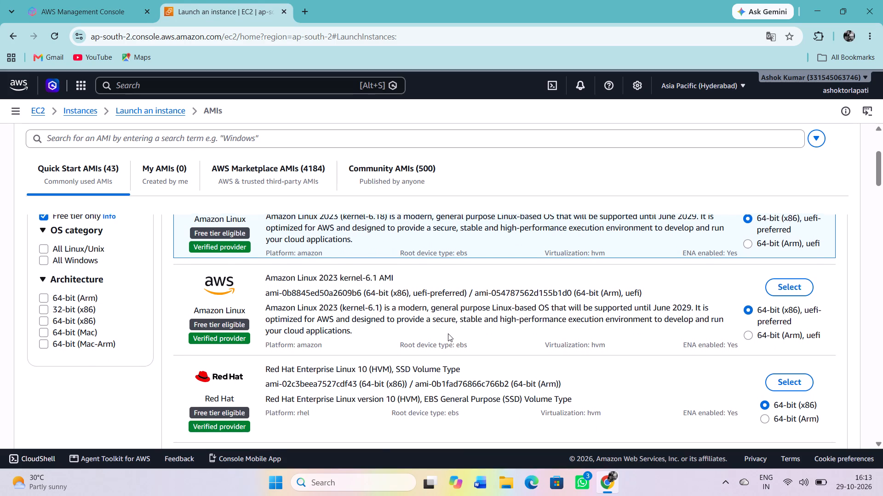
scroll(448, 333, right, 1)
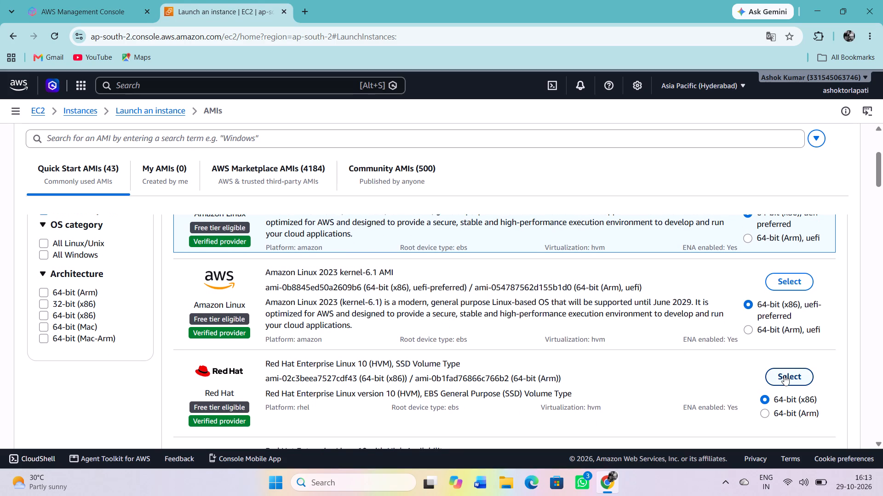
click(784, 375)
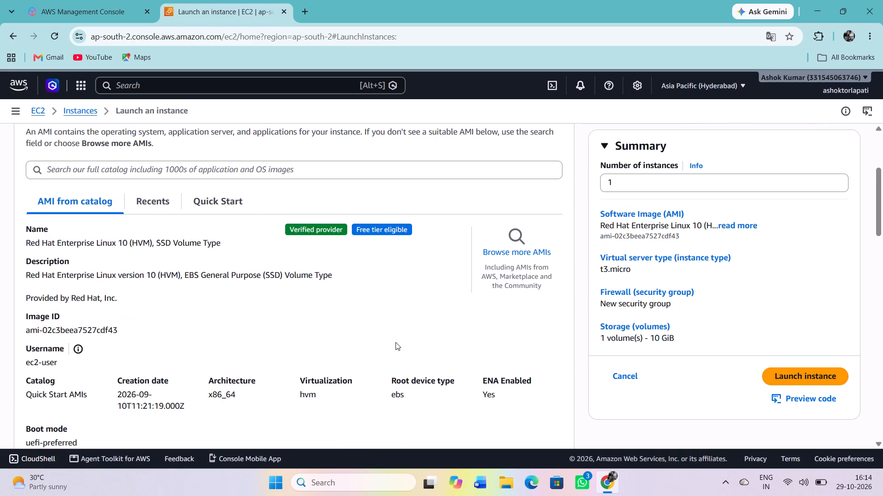
Choose the existing RSA key pair for logging in to server3.
scroll(325, 318, down, 3)
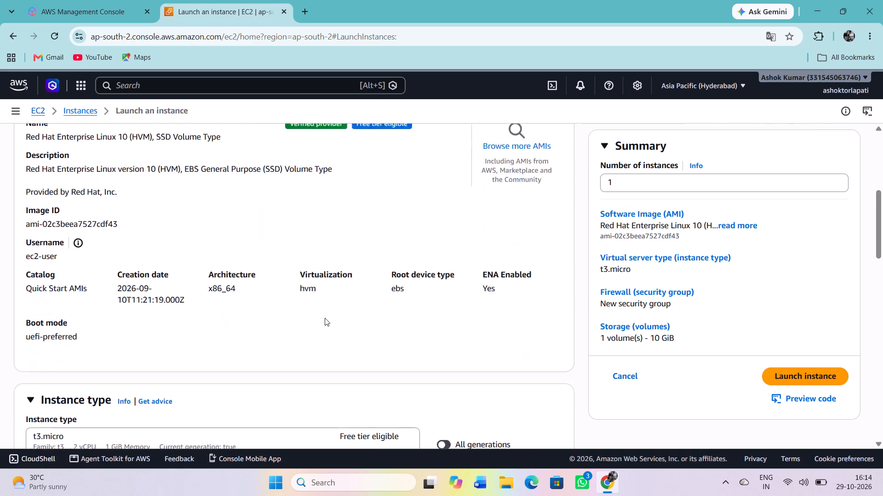
scroll(325, 318, down, 3)
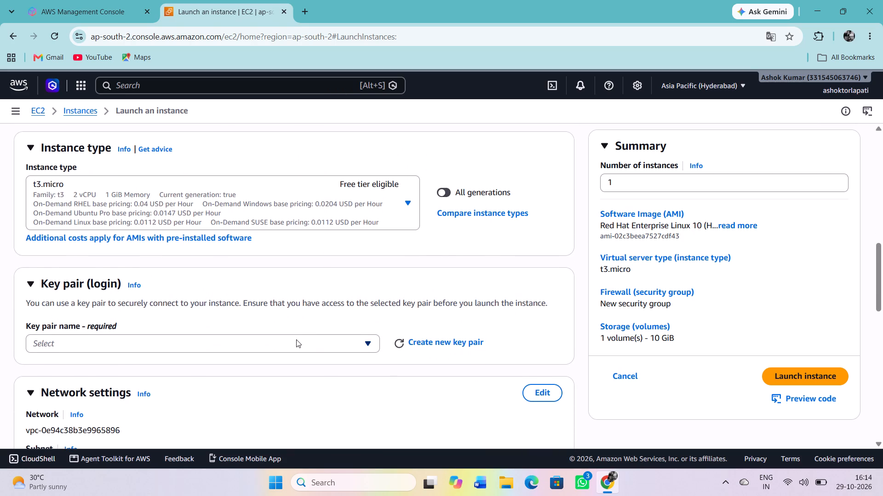
click(296, 339)
click(248, 395)
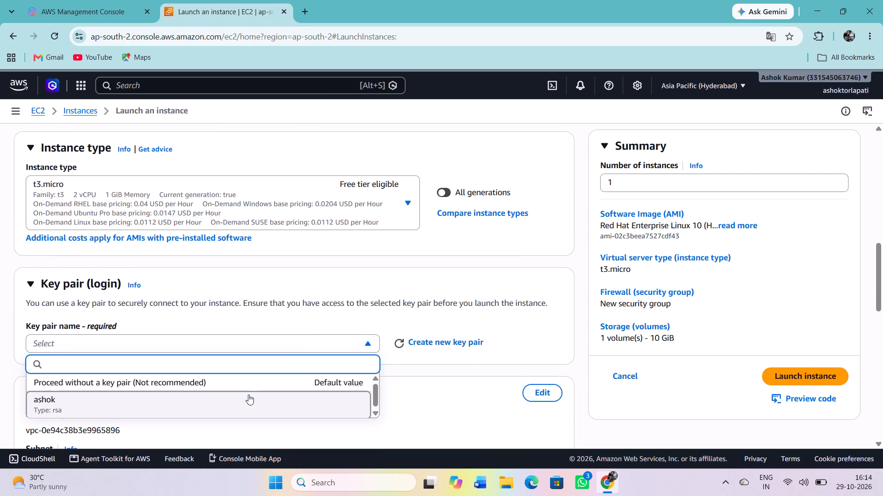
Edit the network settings and choose subnet-0843fc678a18a9704 in availability zone ap-south-2c.
scroll(333, 342, down, 4)
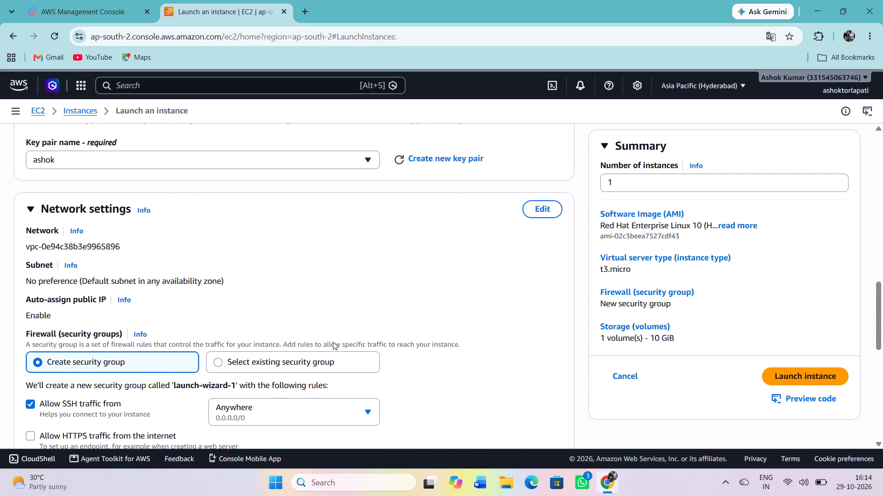
click(536, 209)
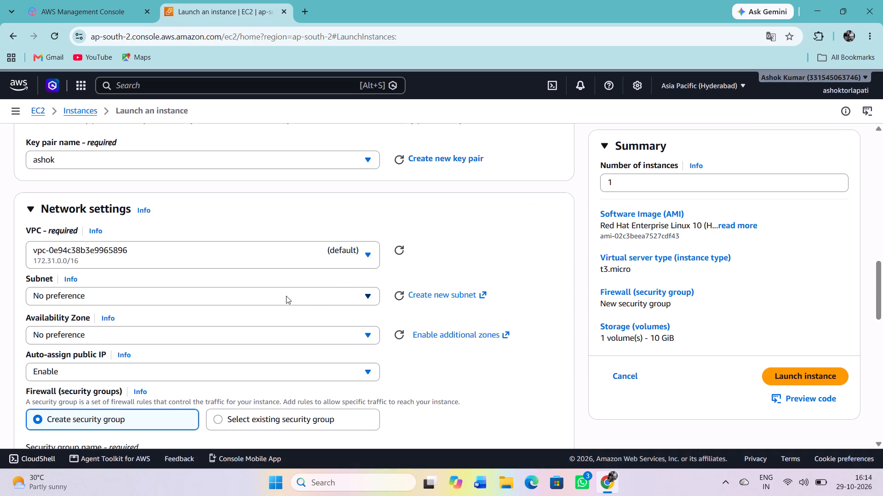
click(287, 296)
click(261, 248)
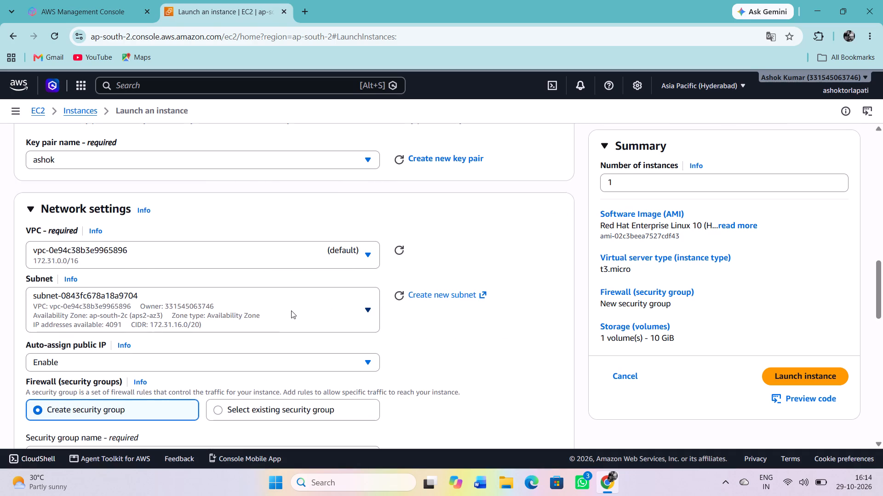
Use an existing security group for server3's firewall and select the default group.
scroll(291, 310, down, 2)
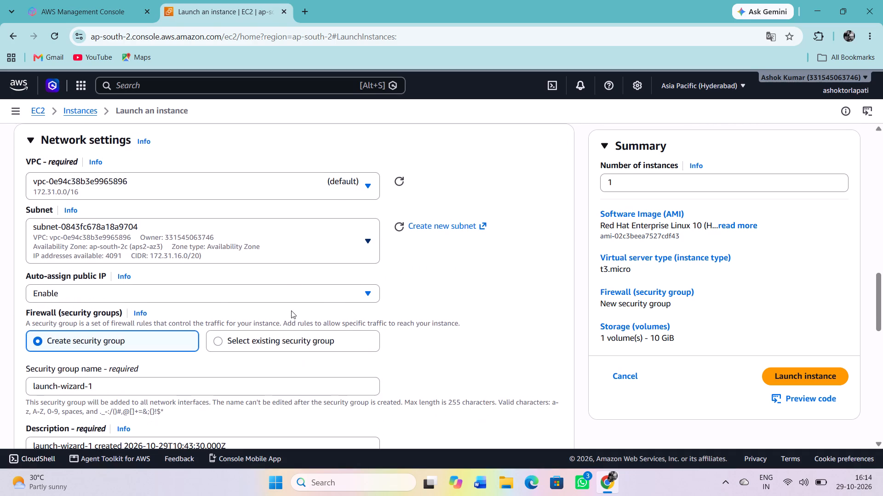
click(220, 346)
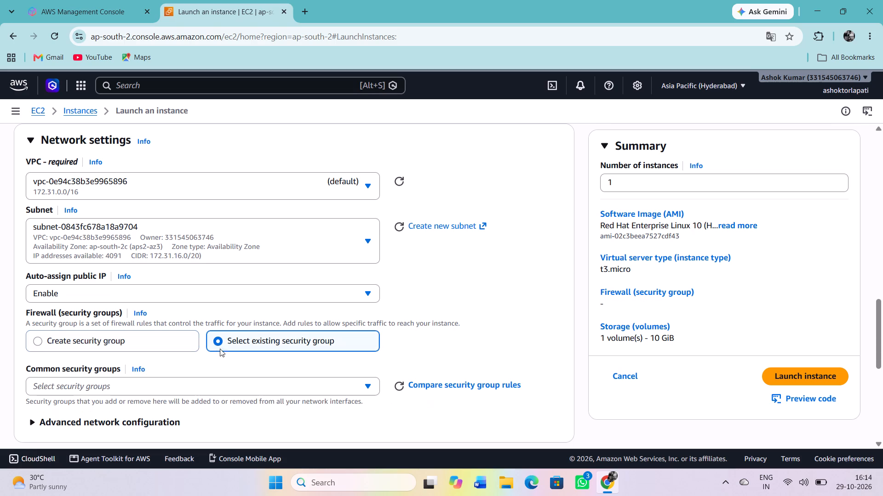
click(204, 385)
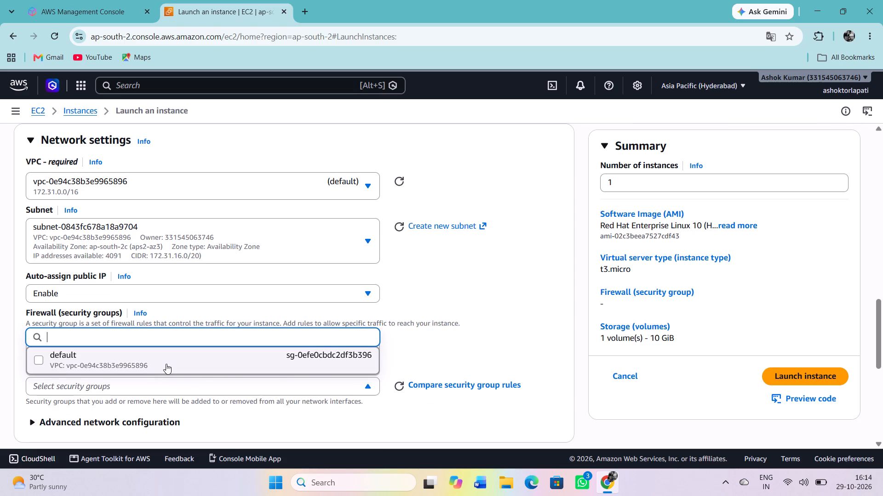
click(166, 364)
scroll(232, 365, down, 1)
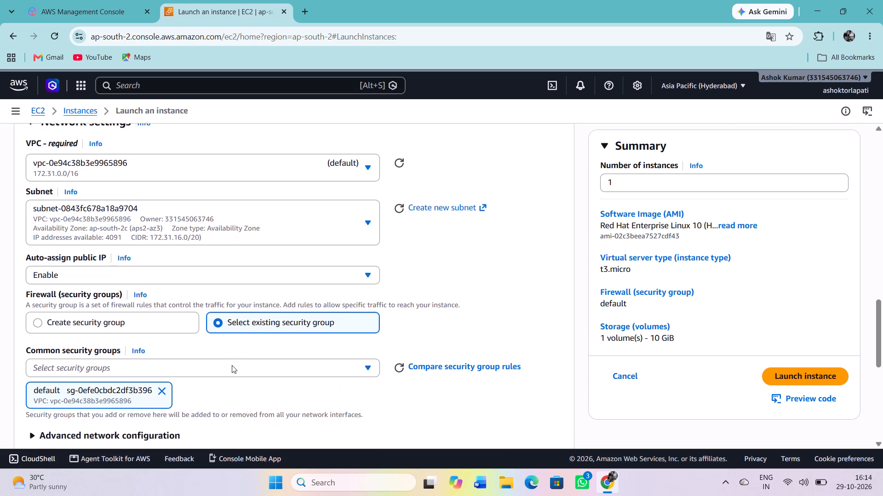
Fill server3's user data in the advanced details with the copied bash script that installs and starts httpd and writes /var/www/html/index.html.
scroll(232, 365, down, 3)
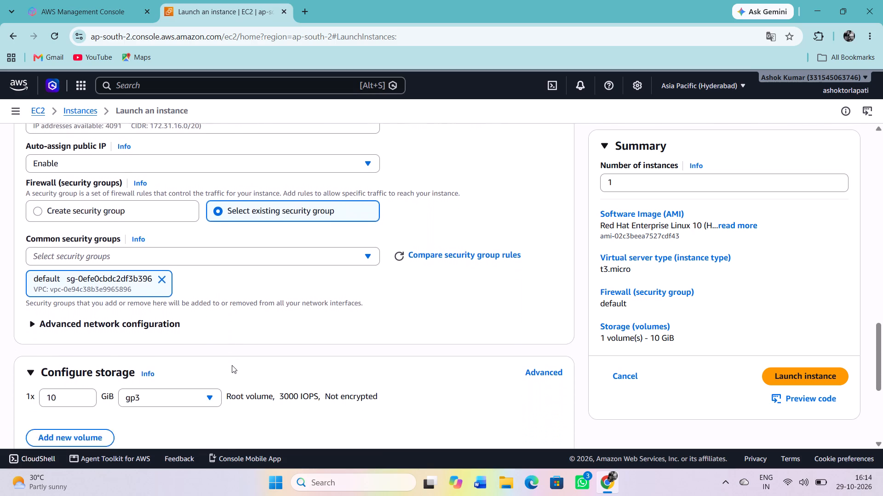
scroll(232, 365, down, 2)
scroll(232, 365, right, 1)
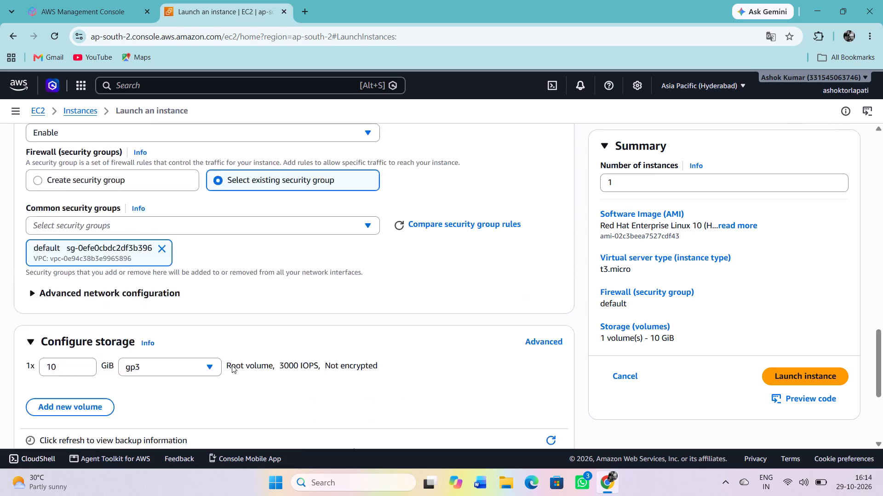
scroll(232, 365, right, 2)
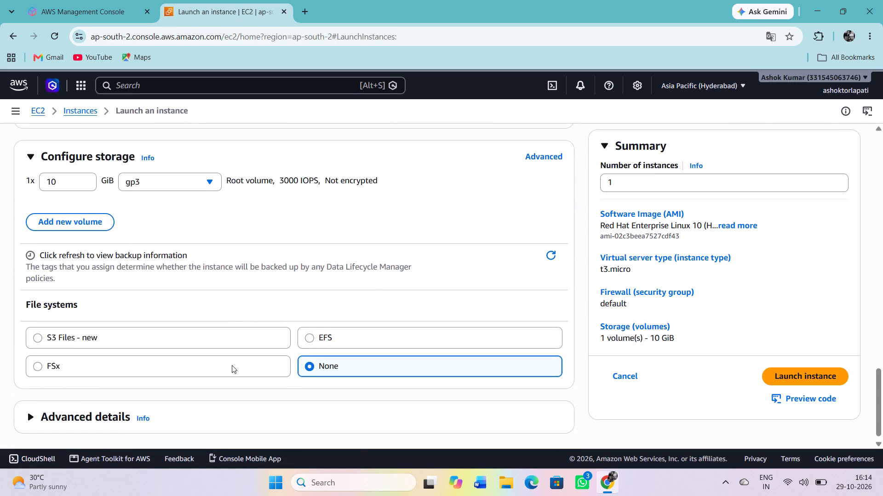
scroll(232, 365, down, 1)
click(97, 405)
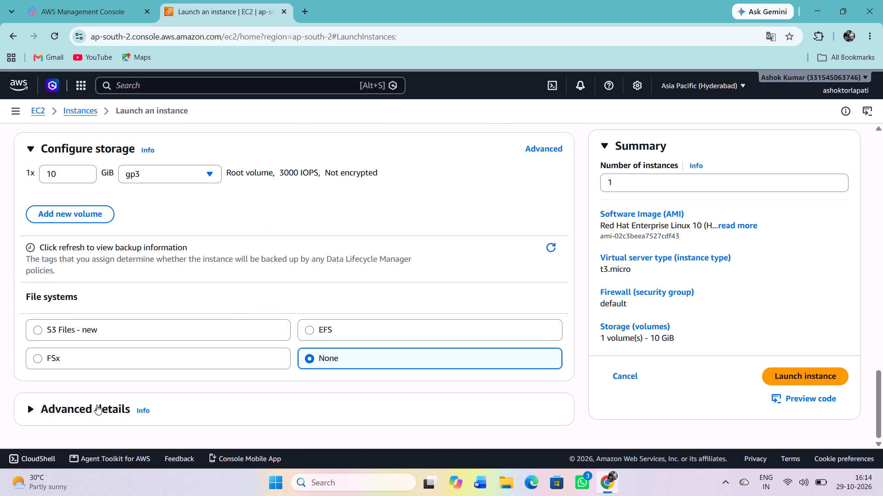
scroll(198, 398, down, 8)
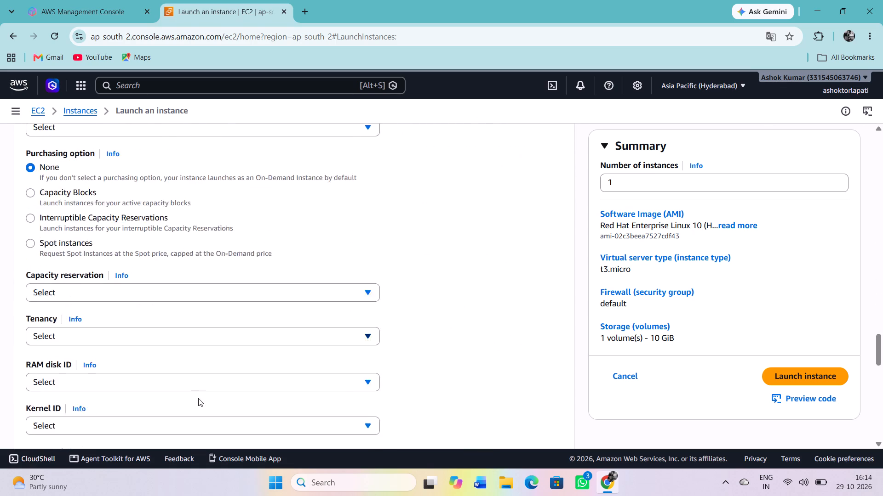
scroll(198, 398, down, 9)
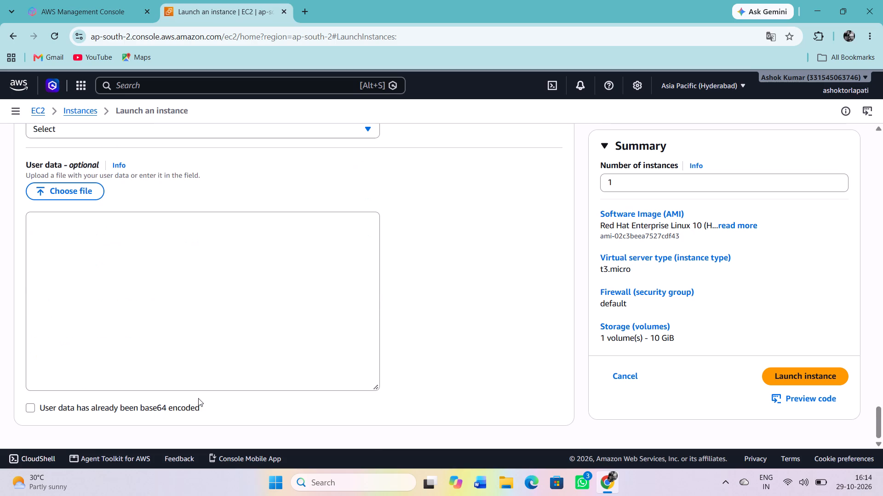
click(126, 283)
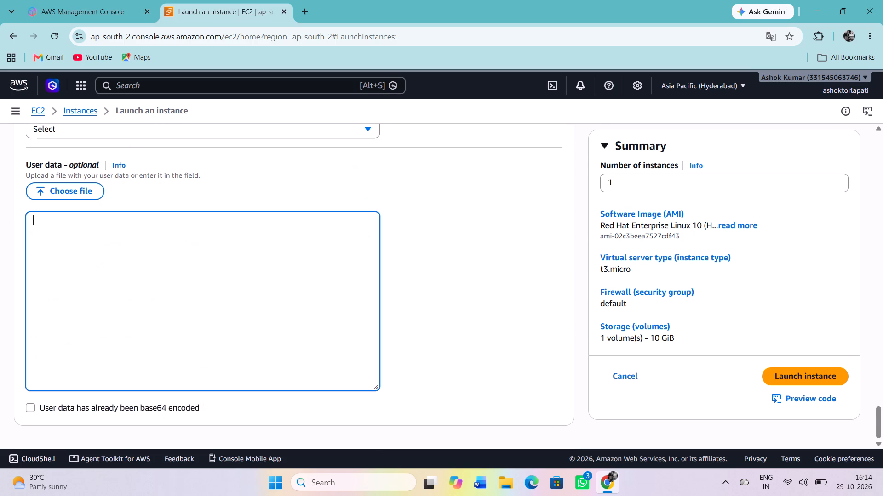
key(ctrl+v)
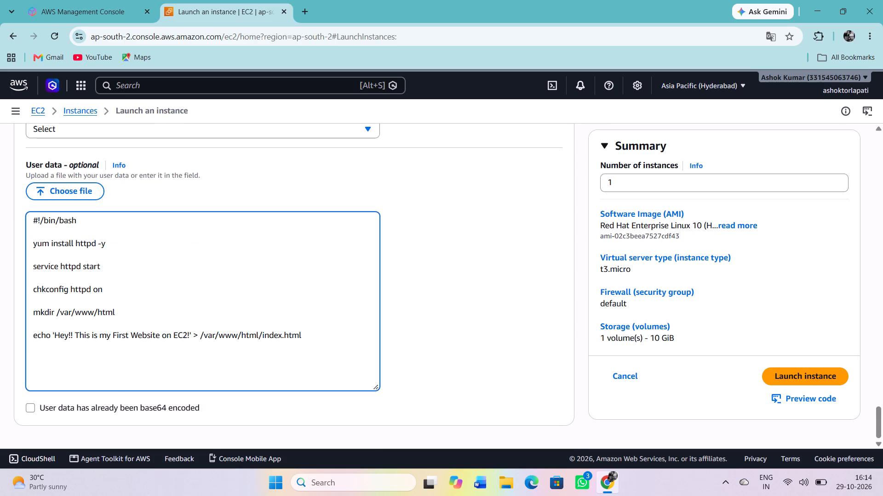
Change the wording before "Website" in the user data script's echo message to "My Third".
drag(98, 335, 136, 338)
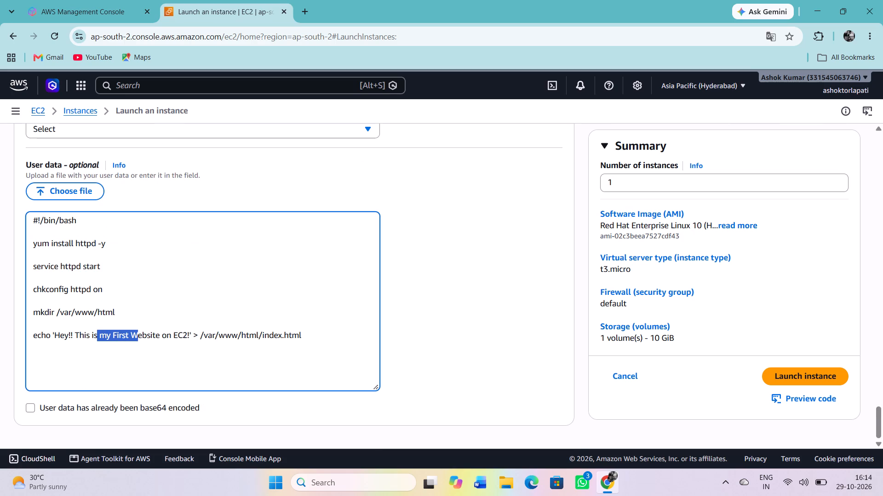
drag(136, 338, 128, 339)
text(My)
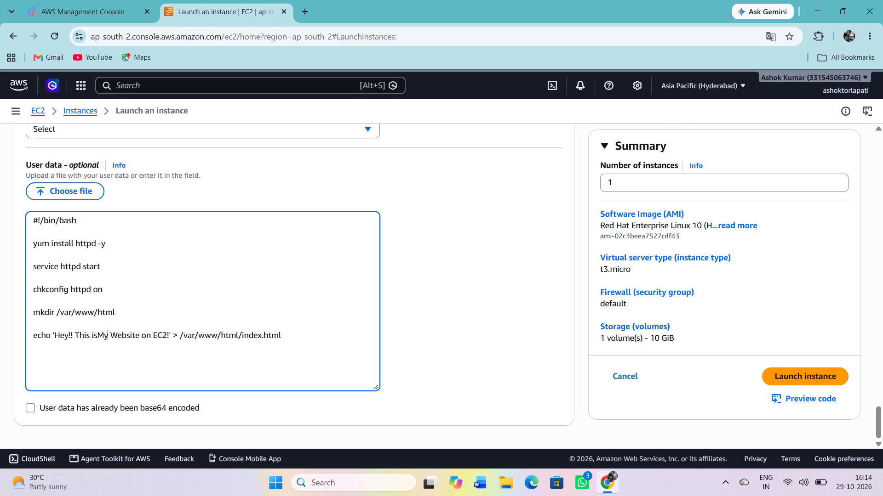
key(space)
text(Third)
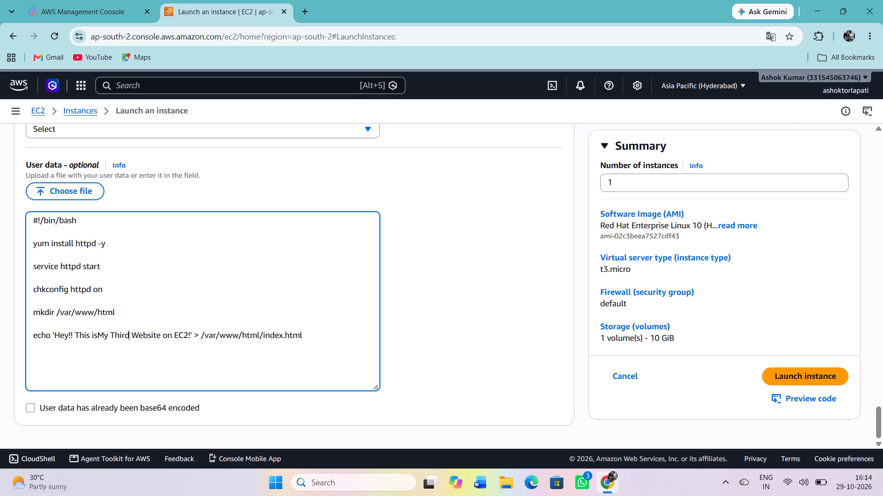
Launch the configured server3 instance and go back to the EC2 instances list.
scroll(419, 375, down, 1)
click(784, 374)
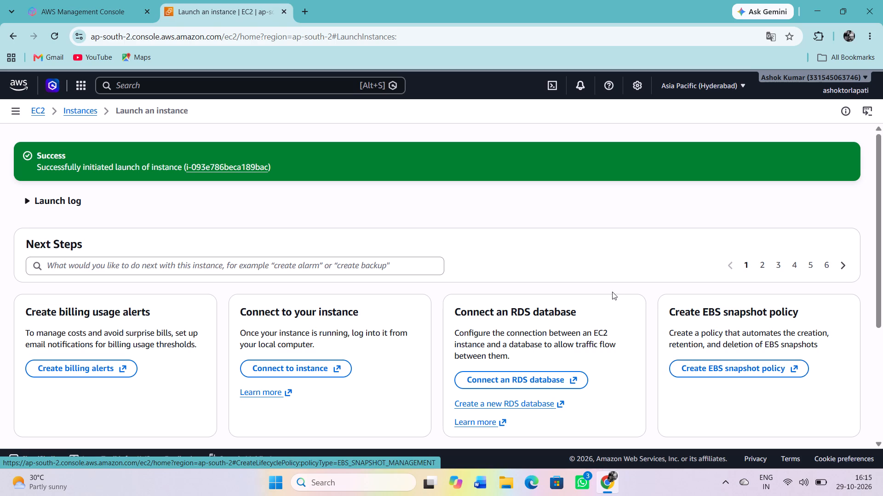
click(76, 107)
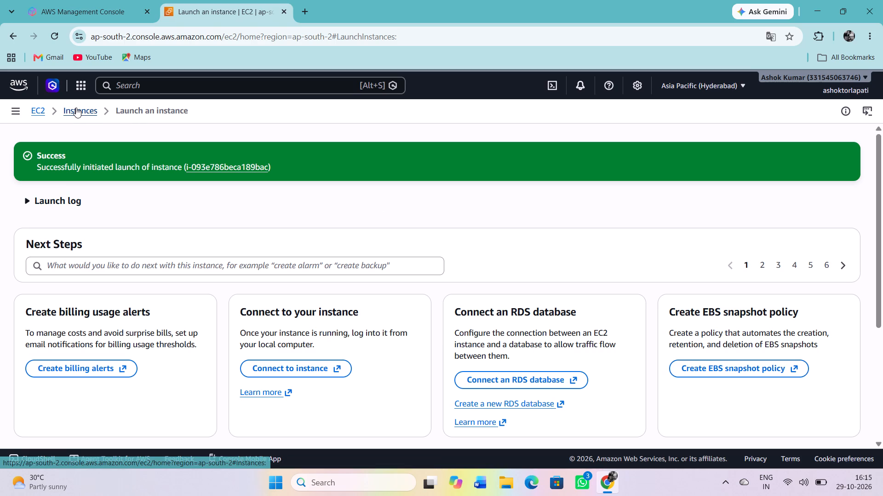
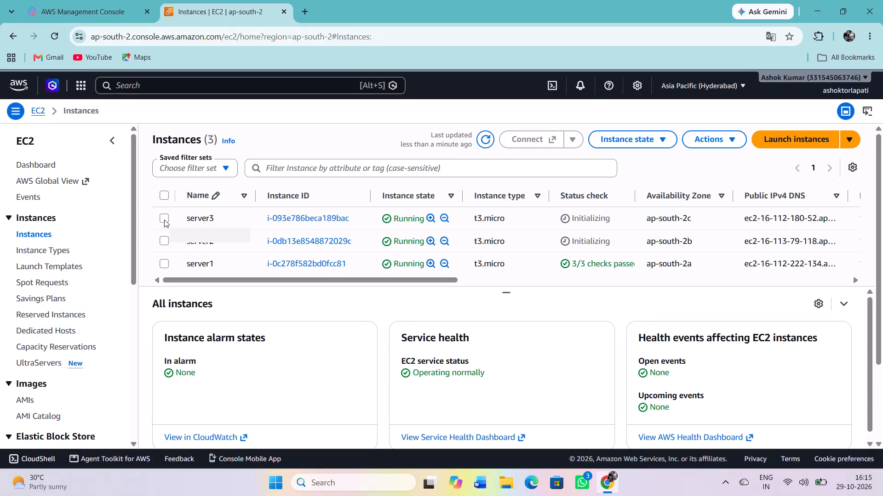
Refresh the instances list repeatedly to check the status checks of server2 and server3.
click(164, 220)
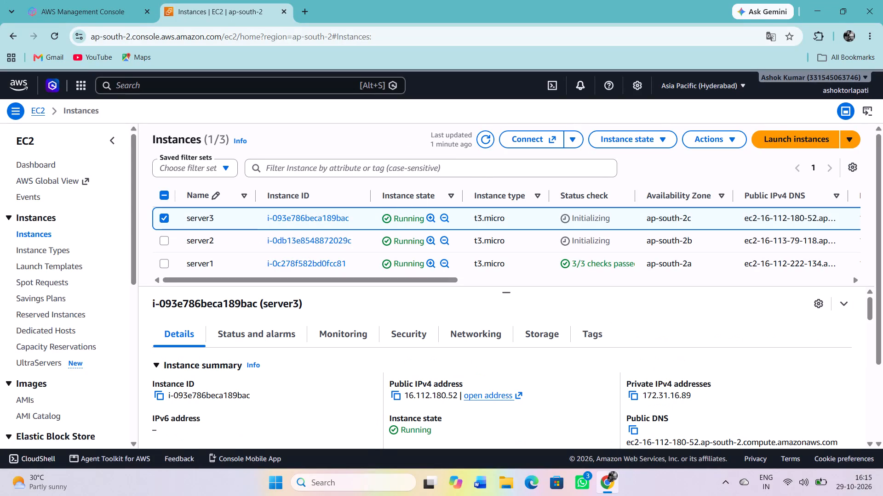
click(486, 142)
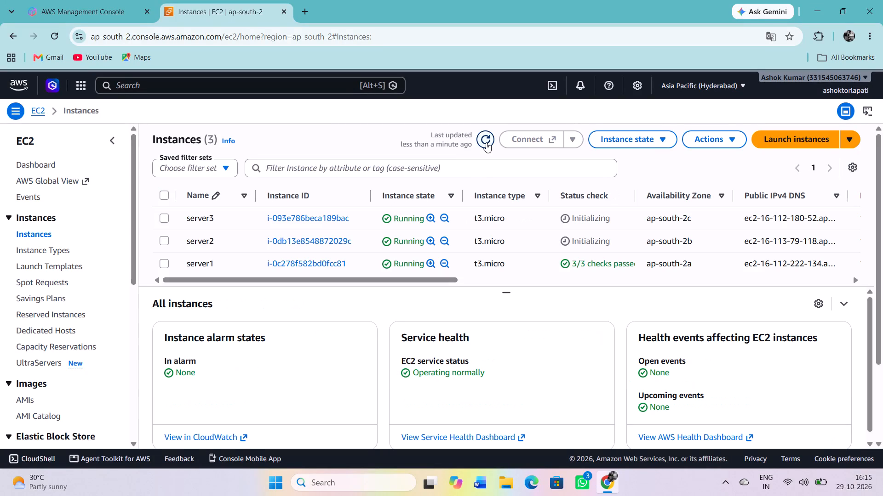
click(486, 142)
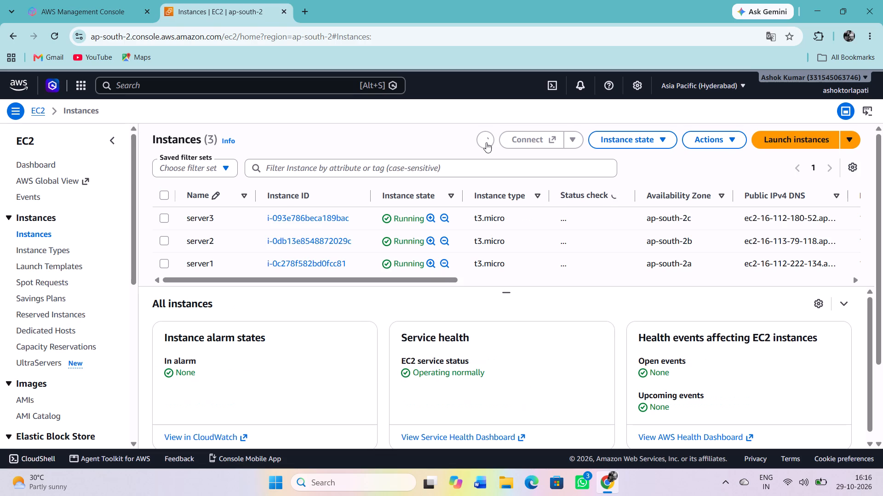
click(165, 239)
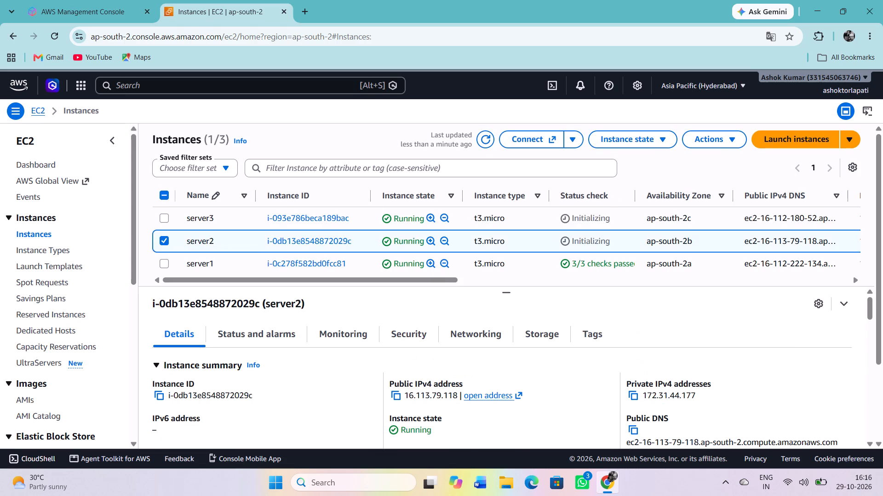
click(487, 142)
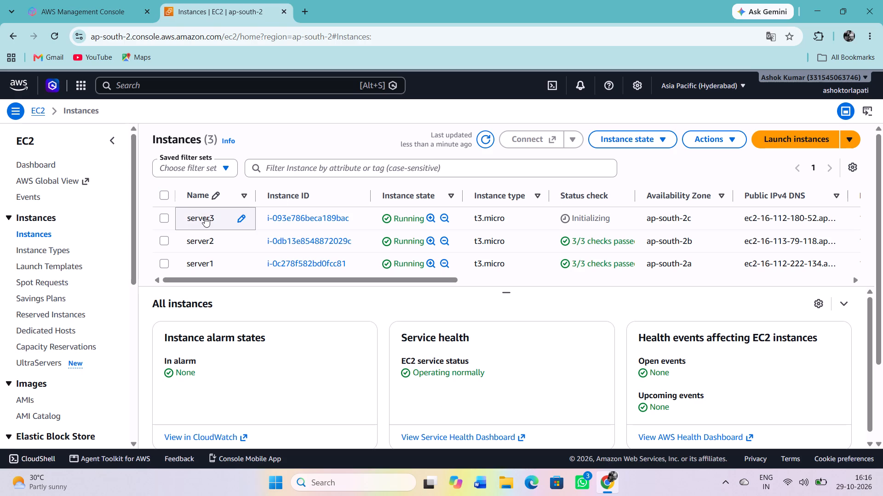
click(162, 214)
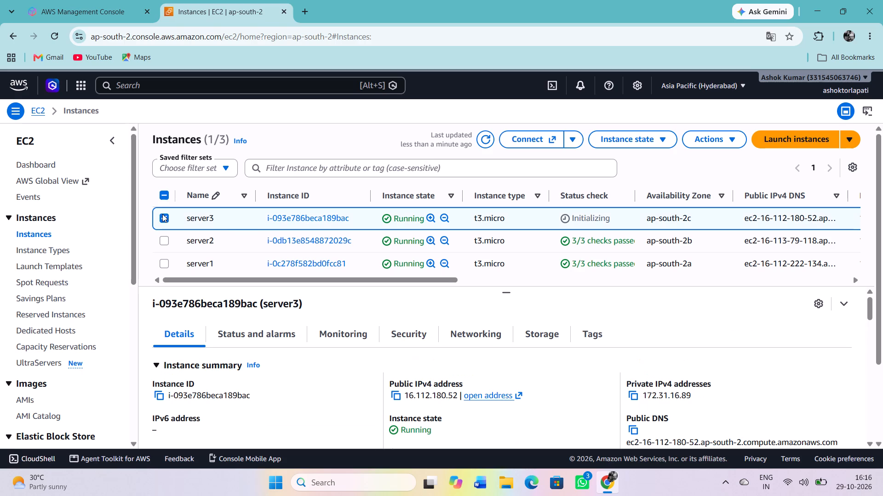
click(486, 144)
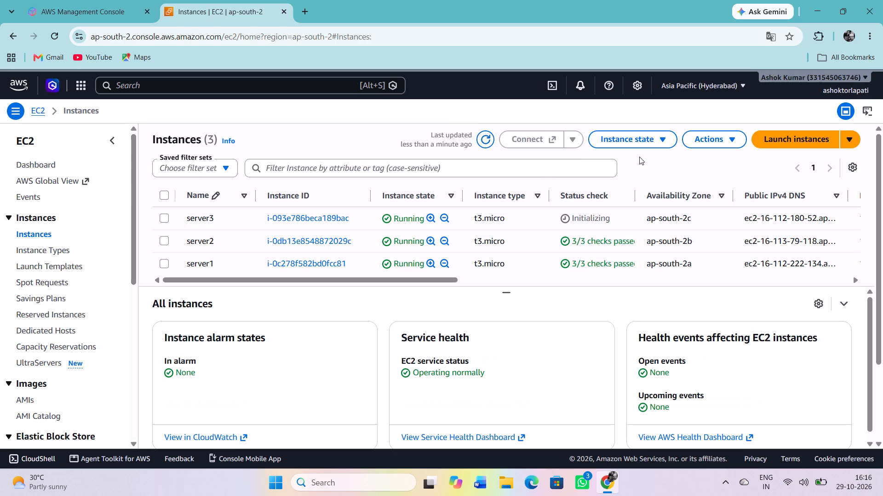
Select server3 and look through its available instance settings actions, including the instance configuration options.
click(166, 217)
click(713, 138)
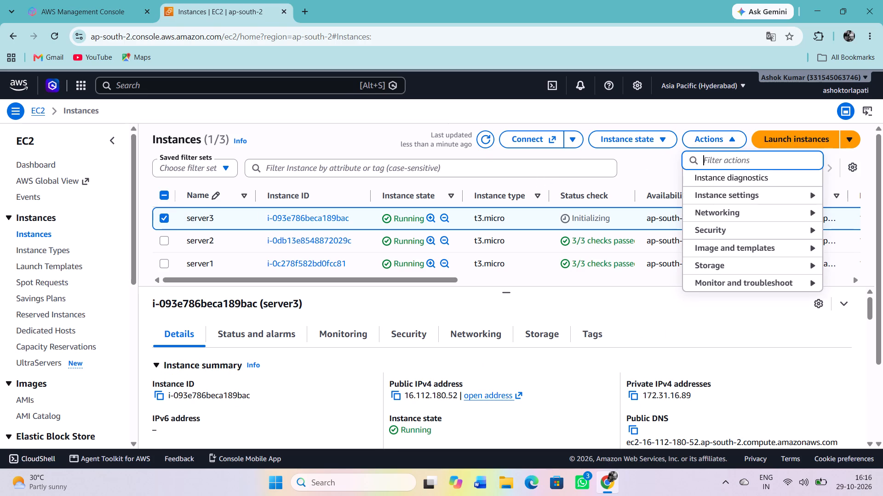
click(719, 198)
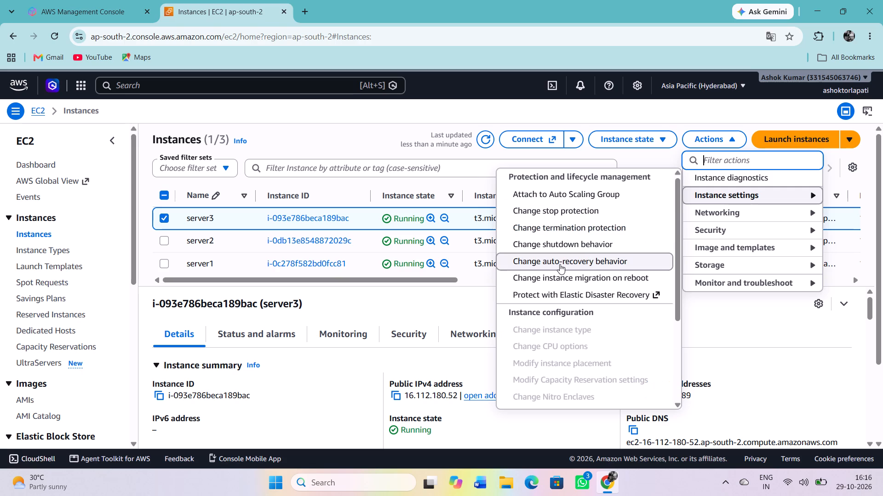
scroll(560, 264, down, 5)
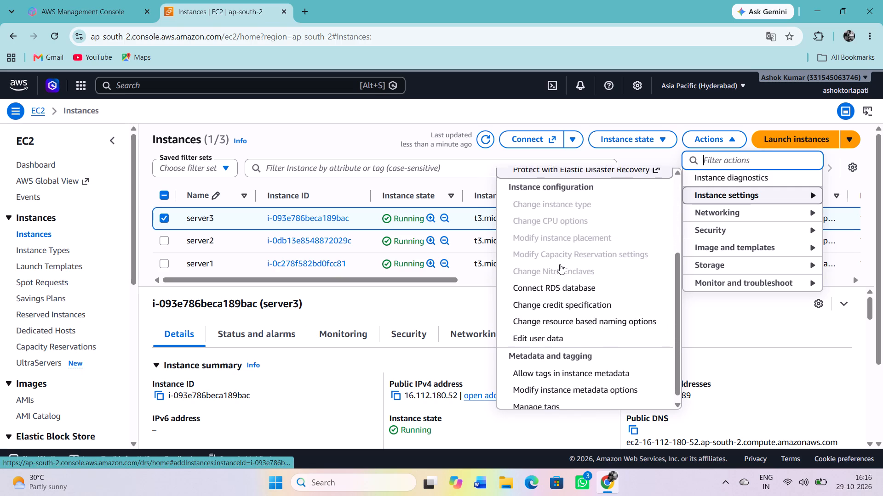
scroll(560, 264, down, 1)
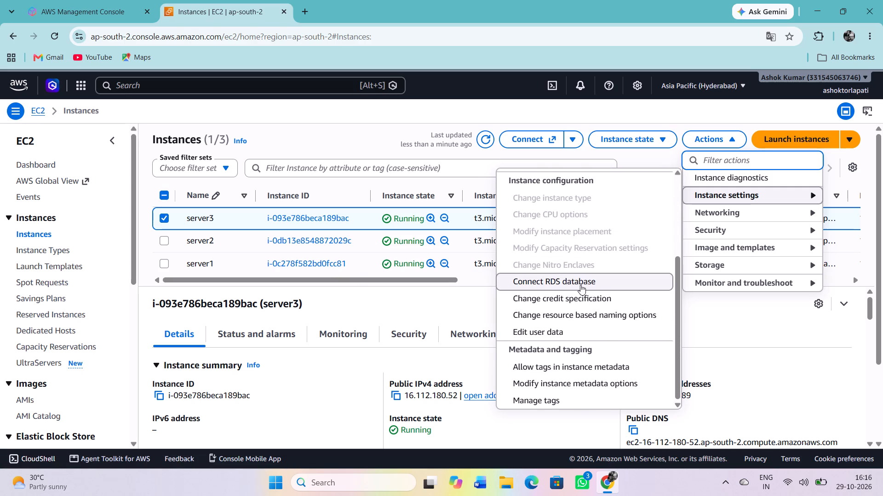
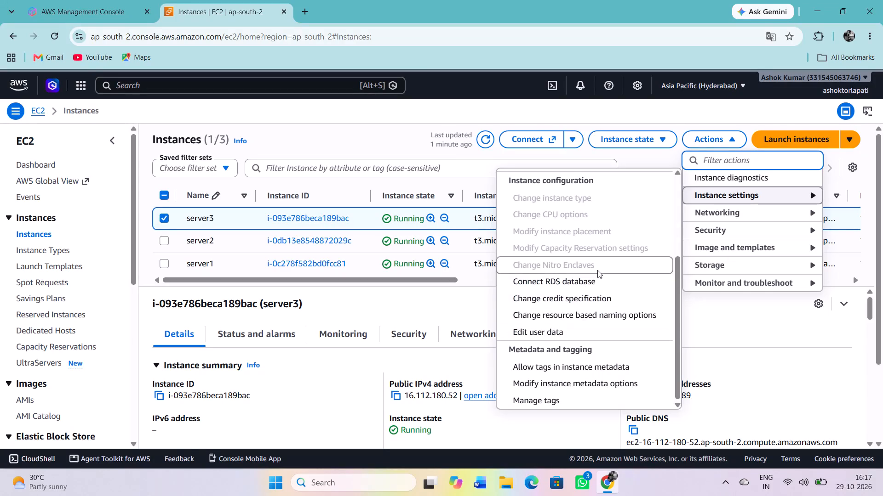
Finish looking through server3's instance settings actions and refresh the instances list to check its status check.
scroll(601, 259, up, 1)
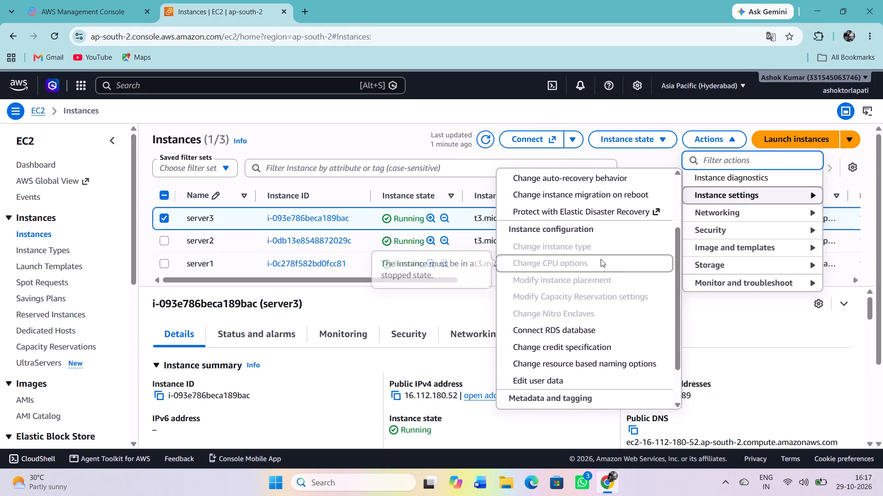
scroll(601, 259, up, 1)
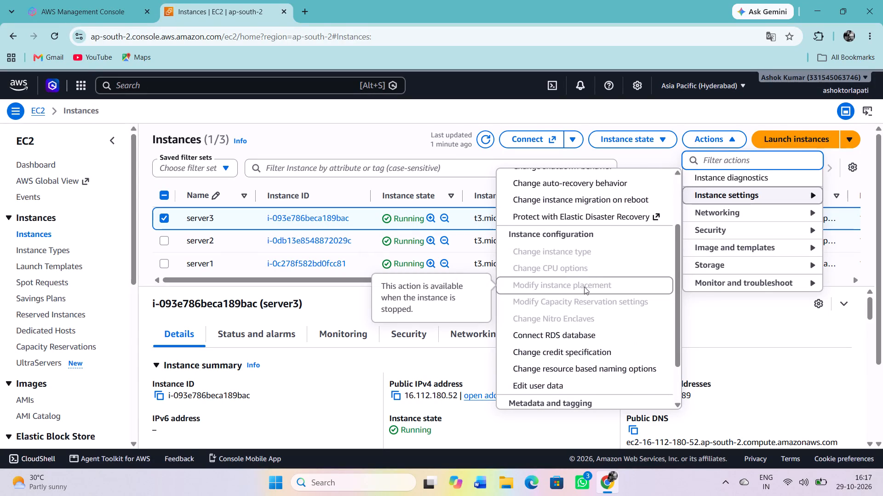
scroll(590, 251, up, 3)
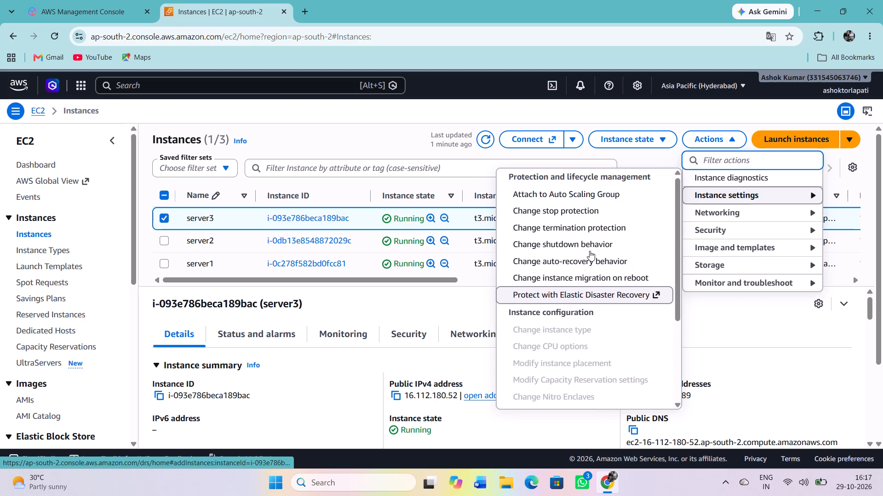
scroll(590, 251, up, 1)
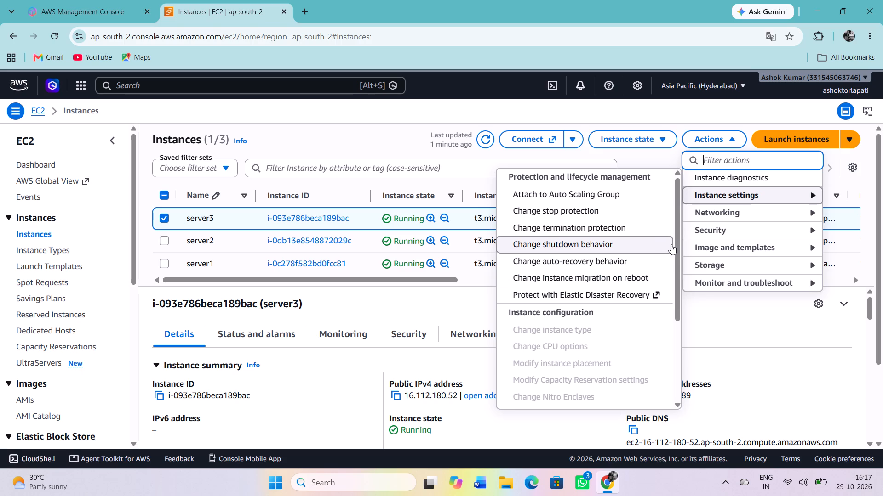
click(647, 163)
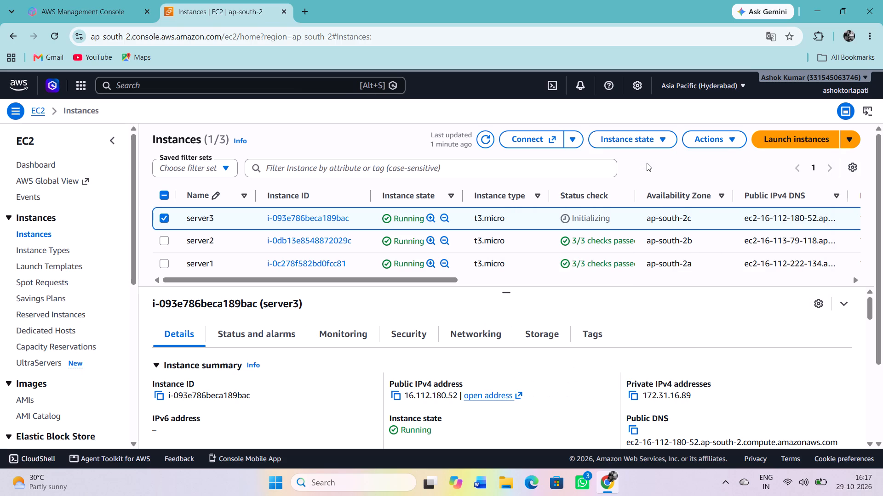
click(486, 146)
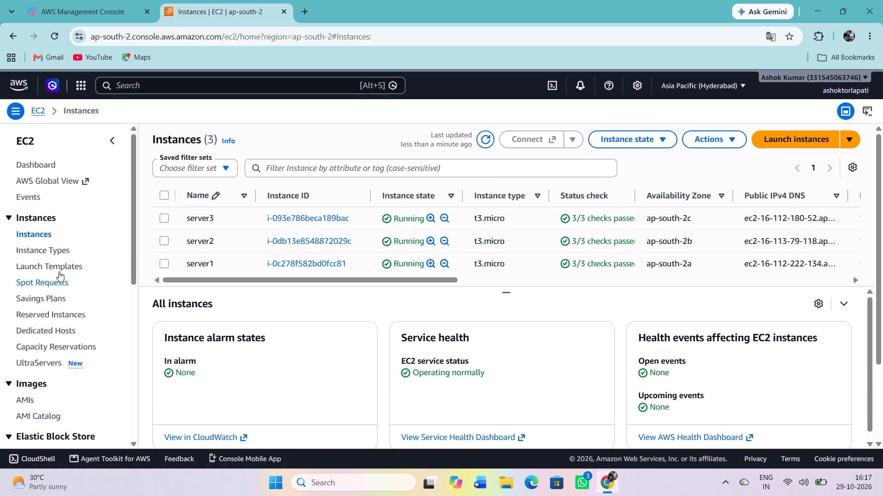
Open the load balancing target groups and start creating a new target group.
scroll(59, 271, down, 2)
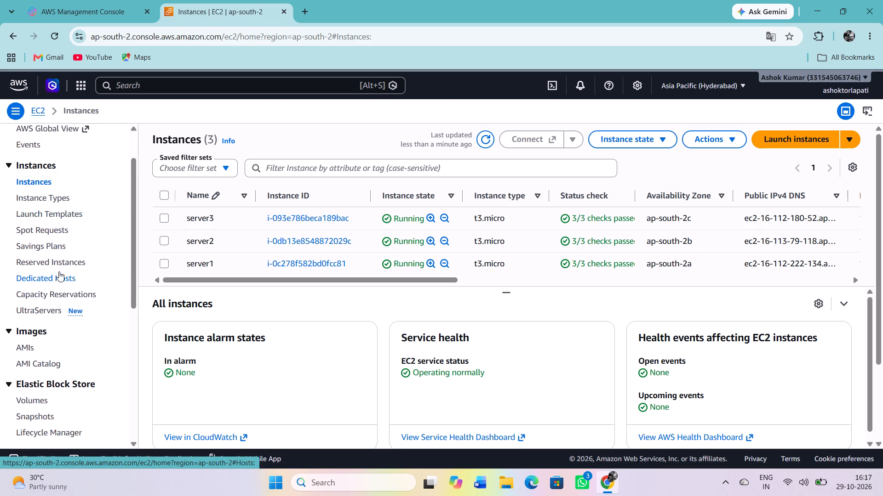
scroll(59, 271, down, 4)
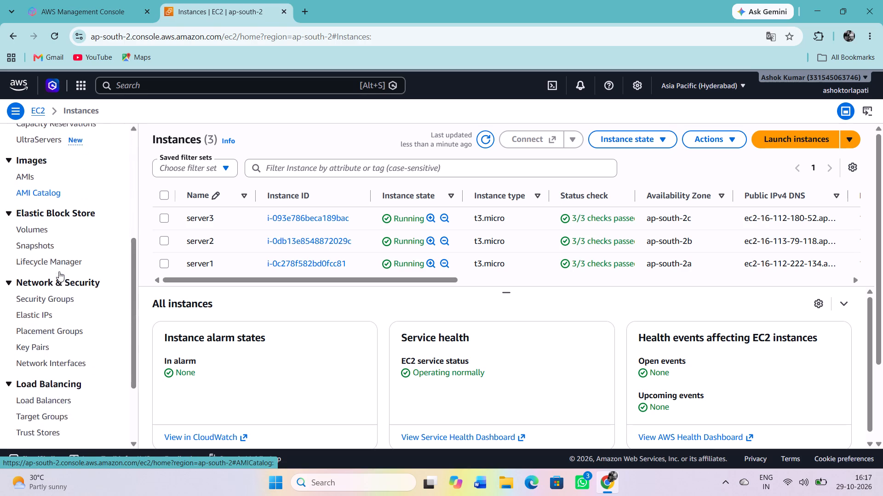
scroll(59, 271, down, 3)
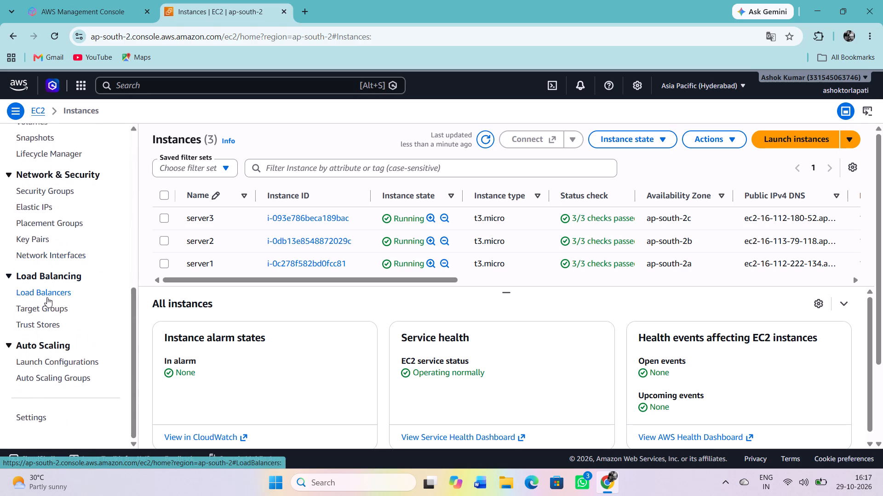
click(45, 308)
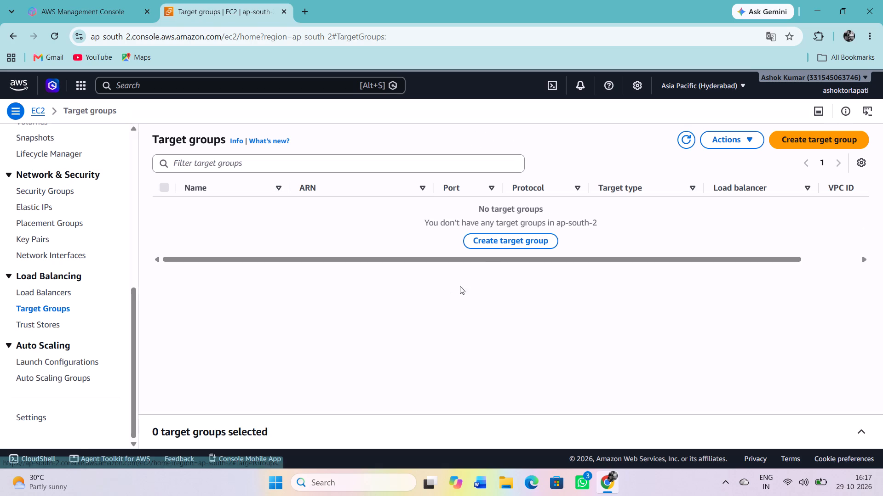
click(498, 235)
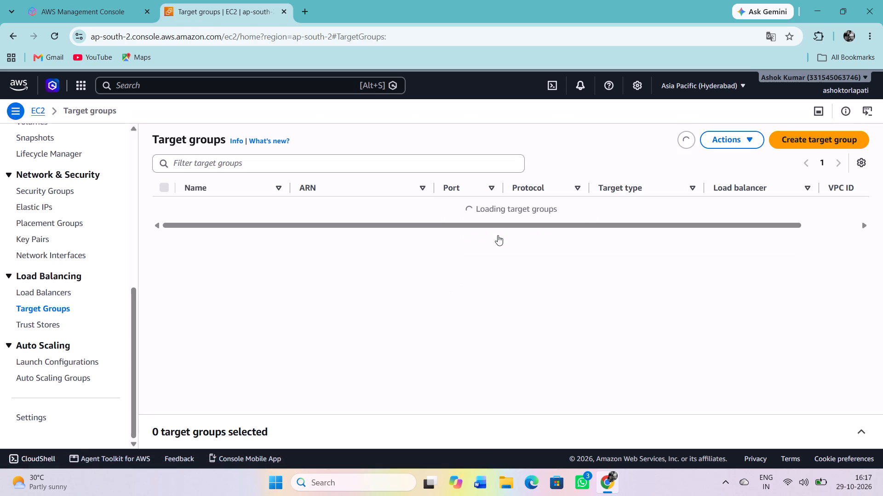
click(505, 238)
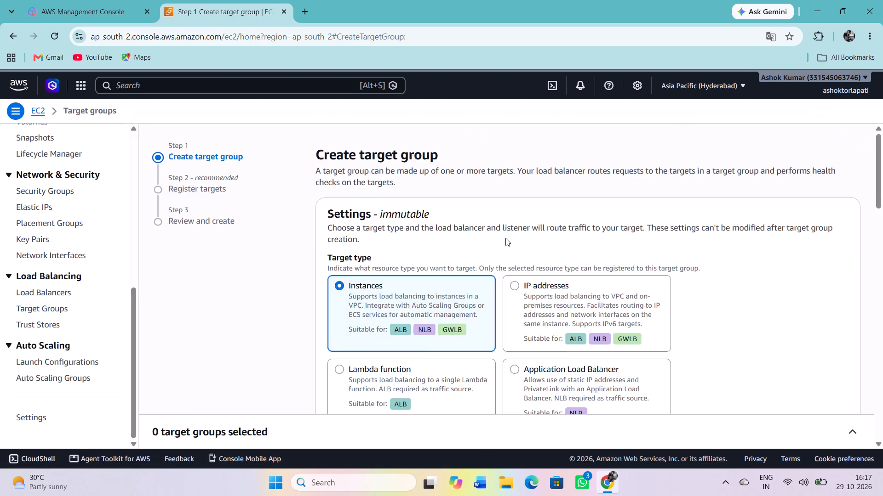
Name the new instances-type target group Myservers.
scroll(444, 275, down, 1)
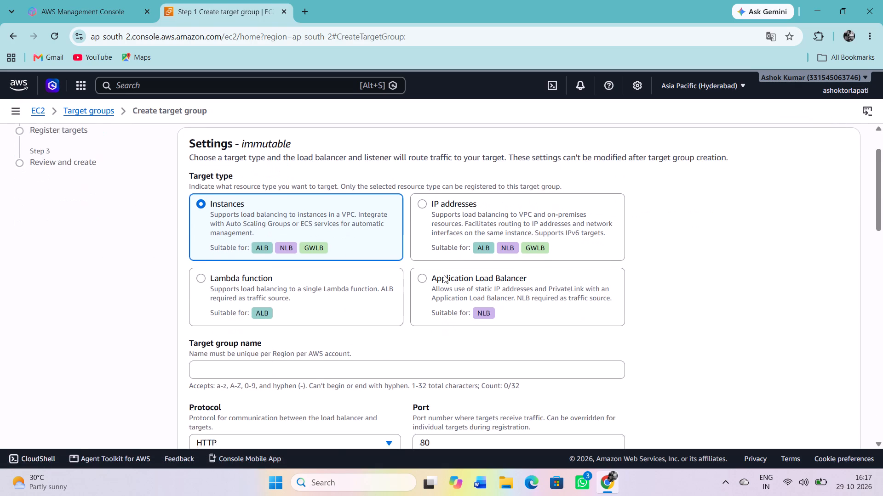
scroll(444, 275, down, 3)
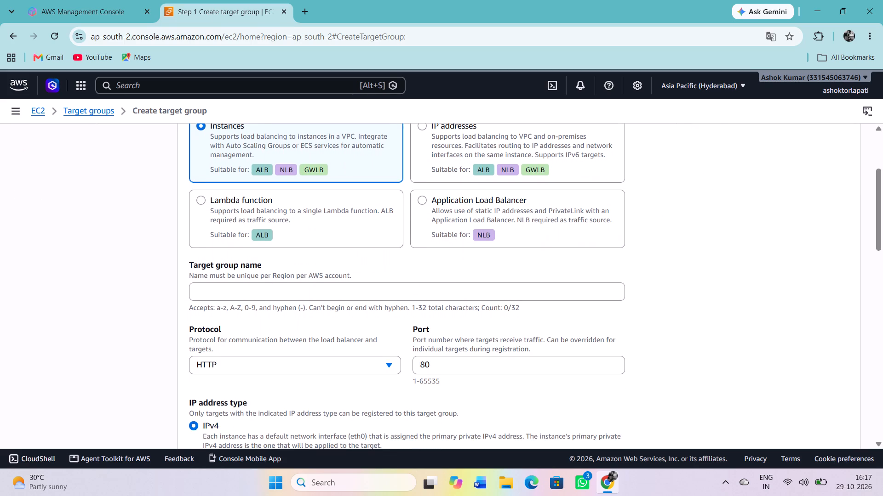
click(384, 295)
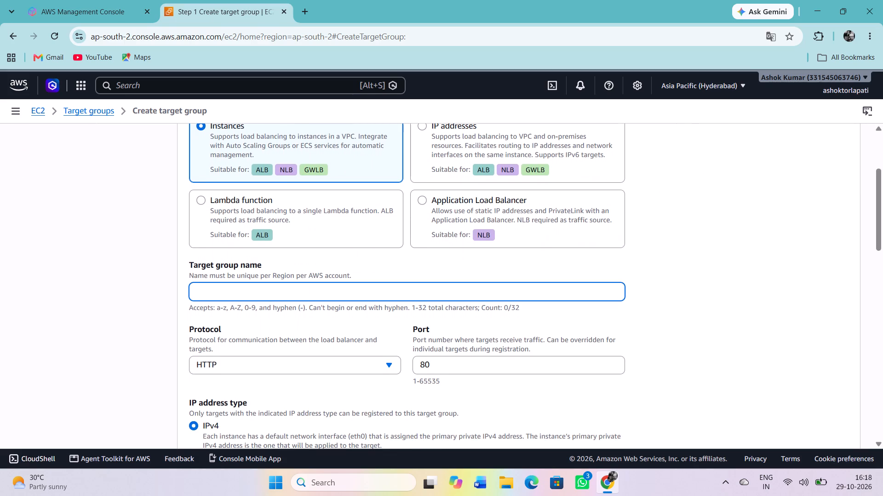
text(My)
text(server)
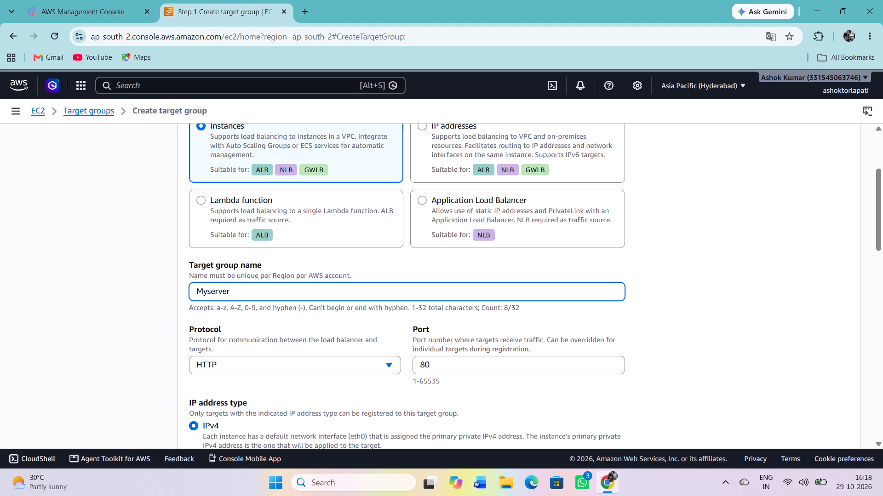
key(s)
Review the target group's protocol, port, IP address type, VPC, protocol version and health check settings.
scroll(384, 295, down, 2)
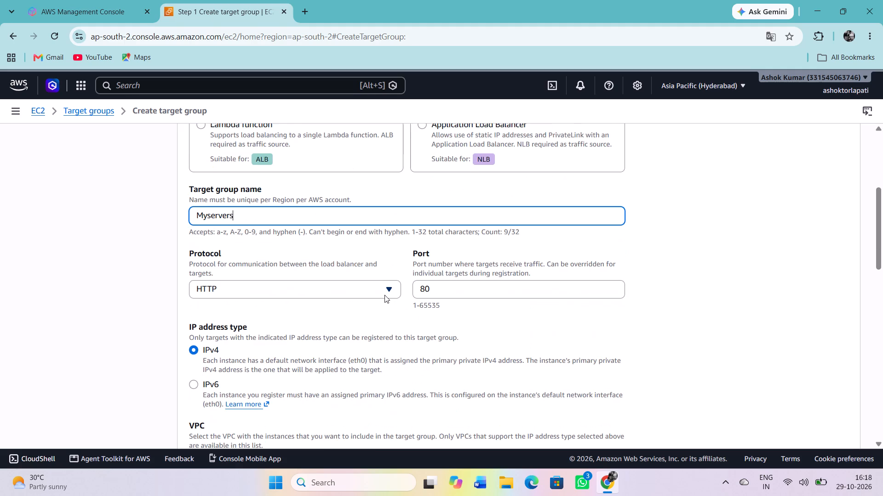
scroll(384, 295, down, 3)
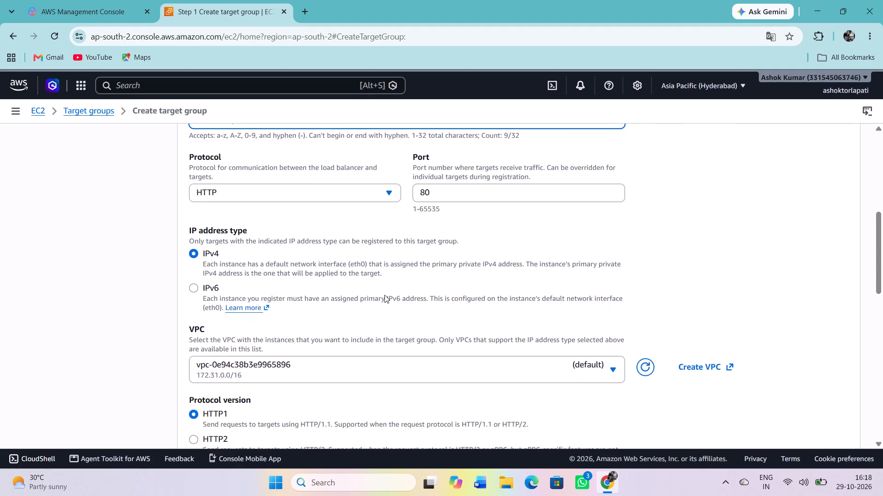
scroll(384, 295, down, 4)
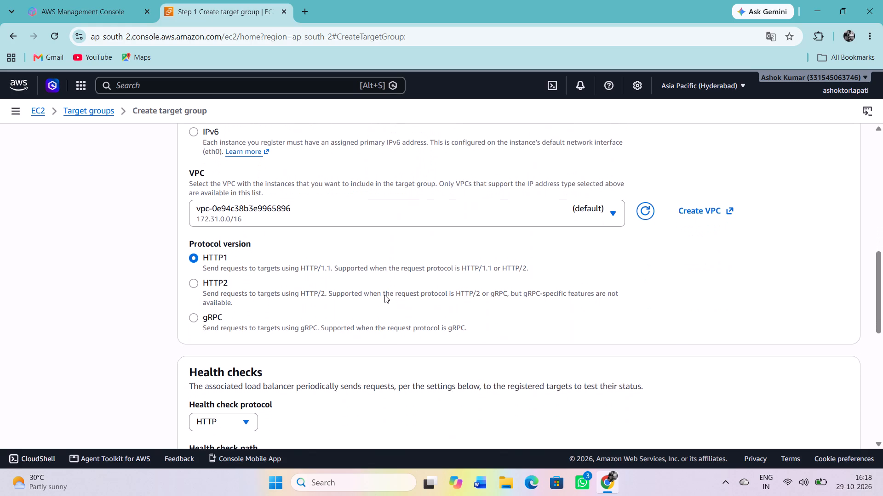
scroll(384, 295, down, 4)
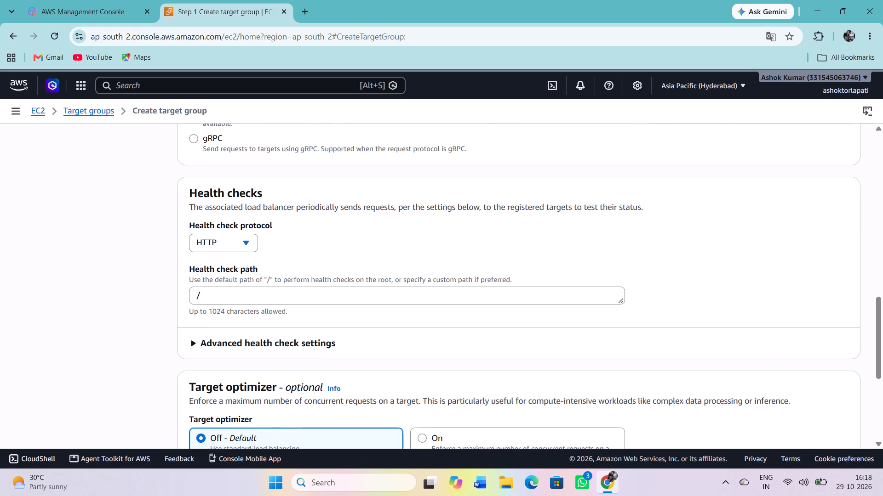
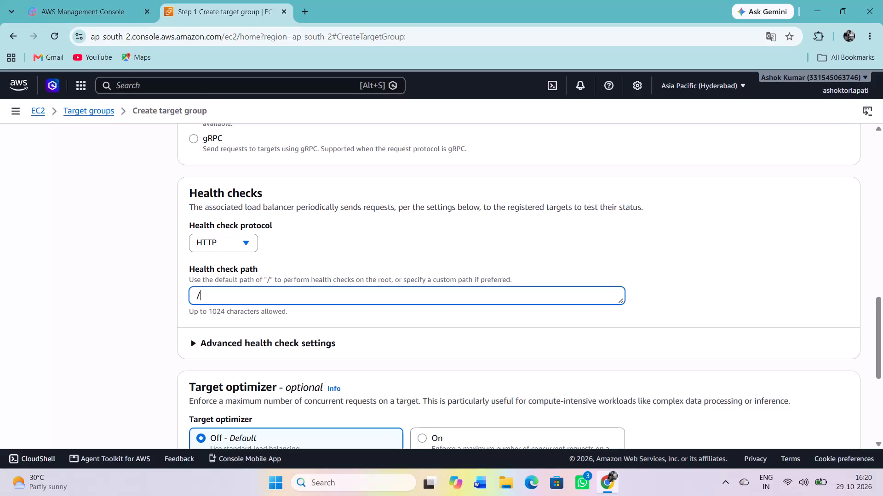
Set the health check path to /index.html and continue to registering targets.
text(inde)
key(x)
key(period)
text(html)
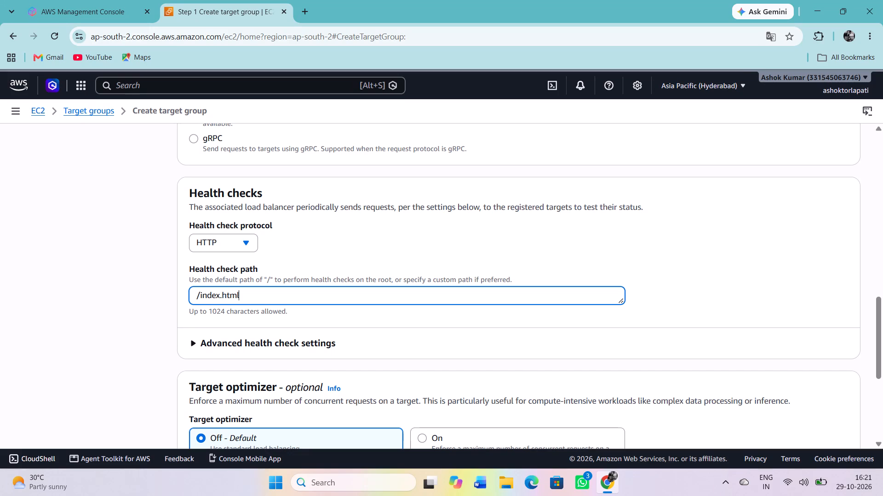
scroll(263, 293, down, 6)
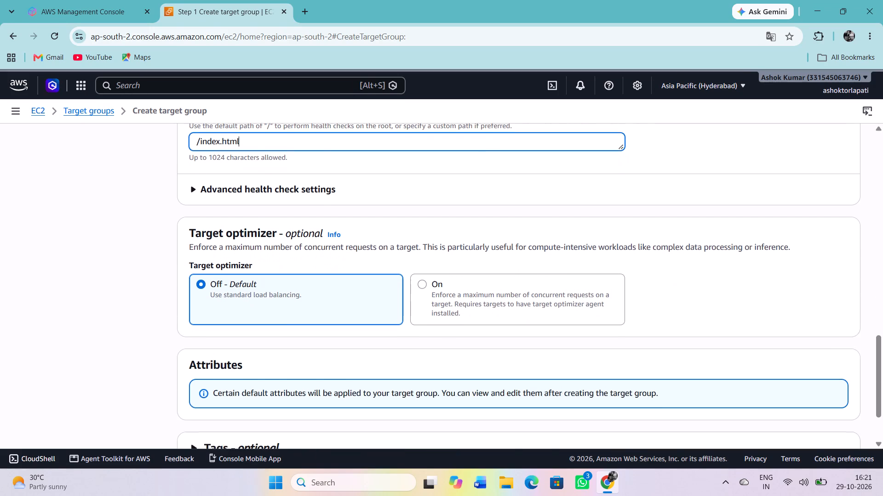
scroll(263, 293, down, 3)
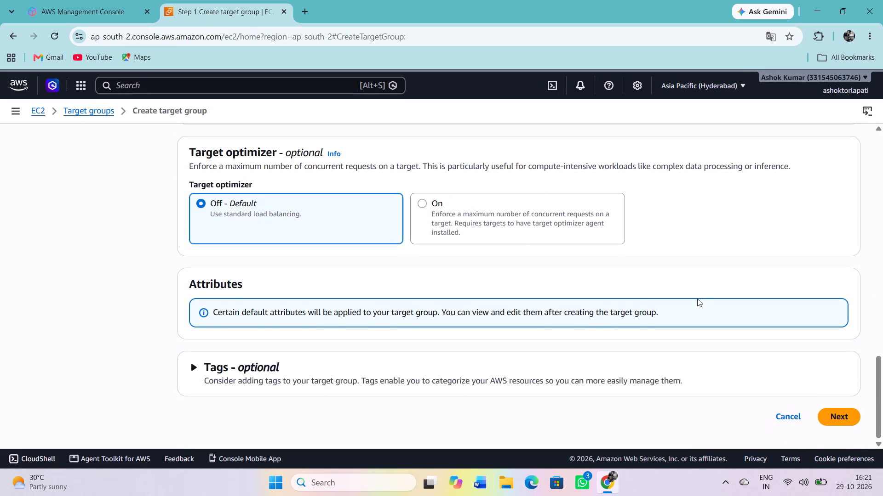
scroll(643, 260, up, 5)
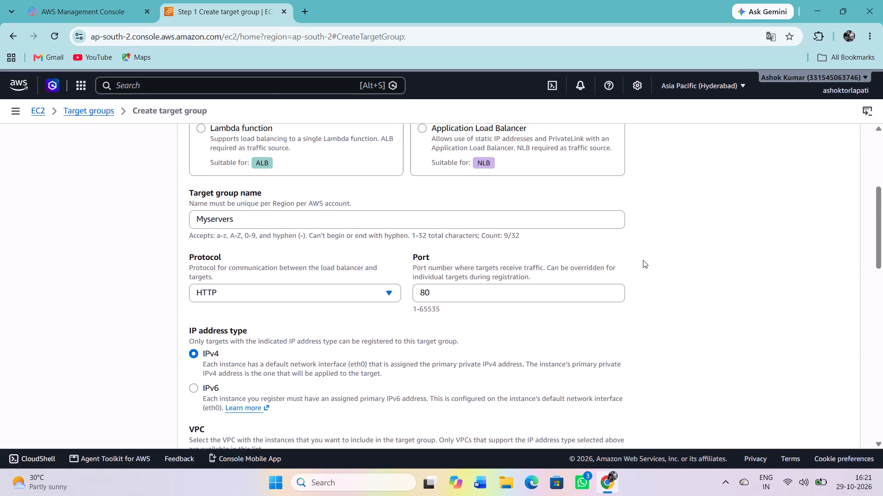
scroll(643, 260, down, 7)
click(835, 412)
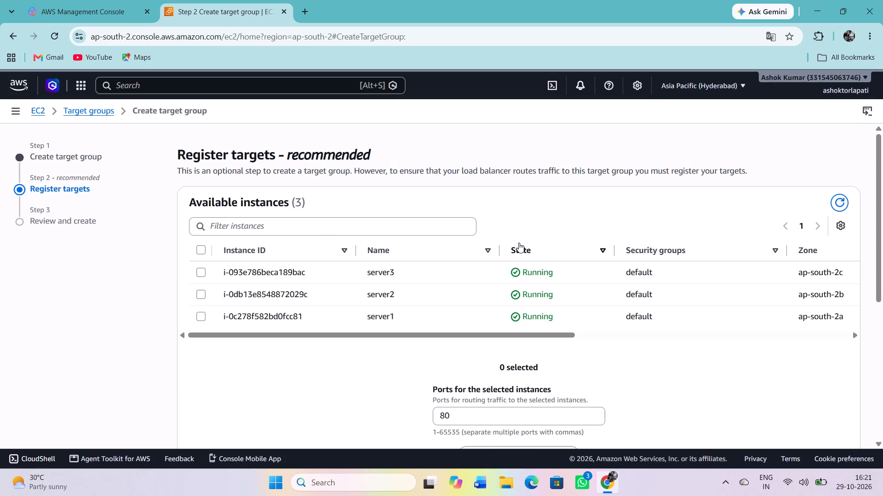
Add all three instances, server1, server2 and server3, as pending targets on port 80 and continue to the review.
click(205, 248)
scroll(480, 334, down, 5)
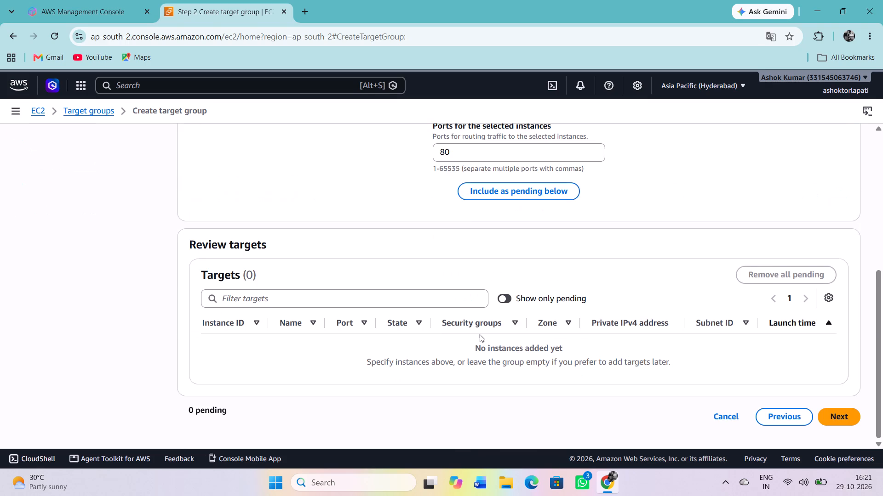
click(519, 191)
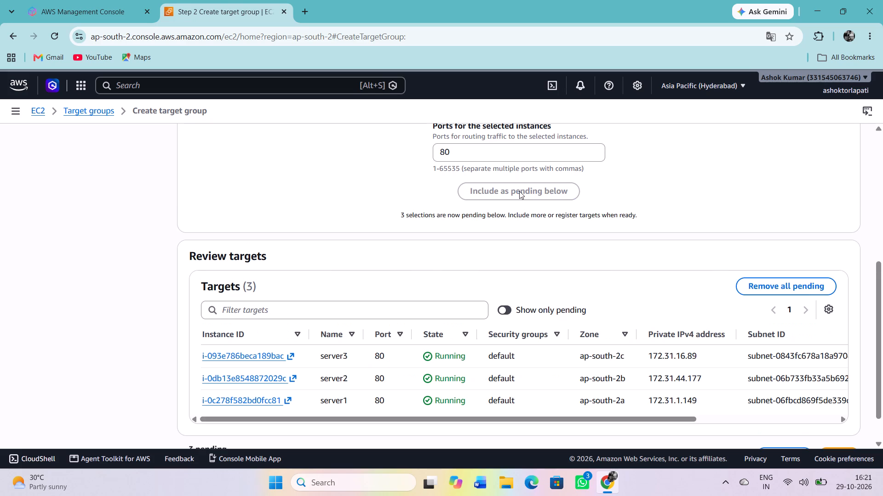
scroll(603, 261, down, 3)
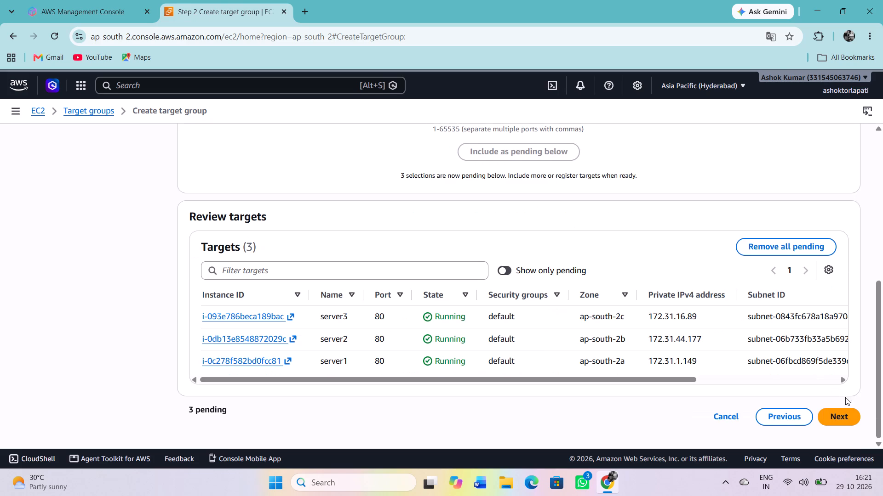
click(837, 415)
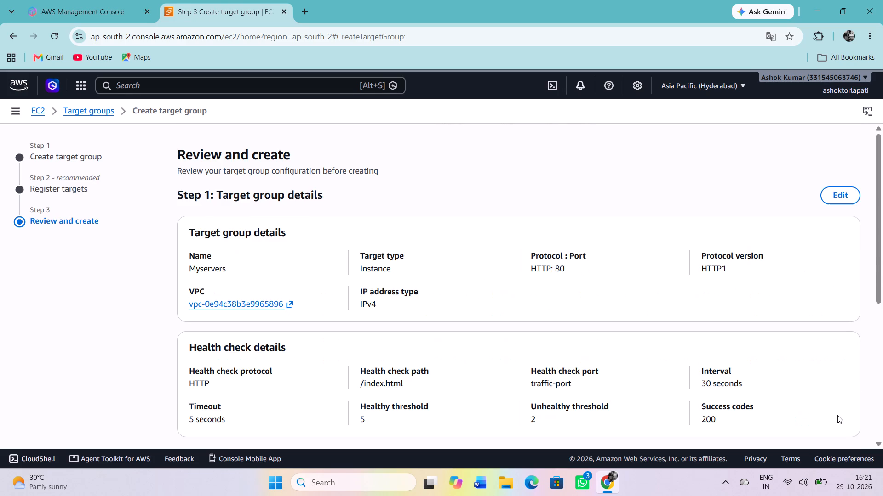
Review the configuration, create the Myservers target group and dismiss the resulting notification.
scroll(741, 334, down, 2)
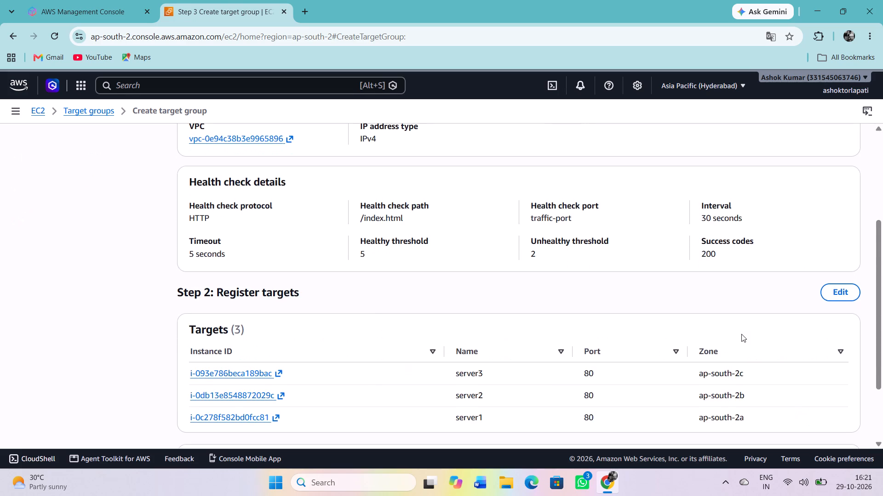
scroll(741, 334, down, 3)
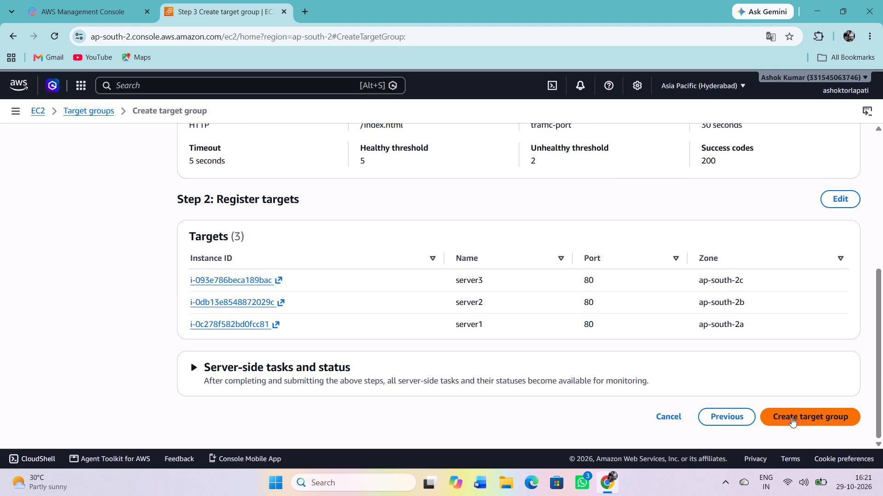
click(791, 417)
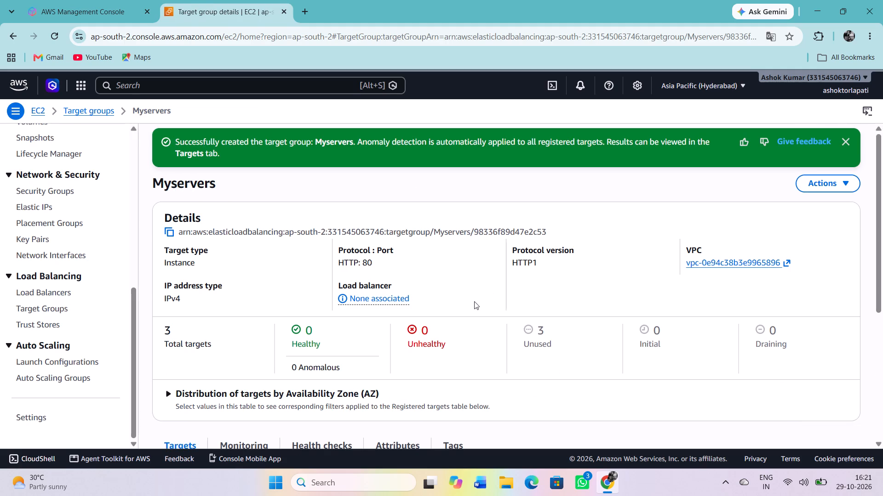
scroll(561, 338, up, 2)
click(844, 145)
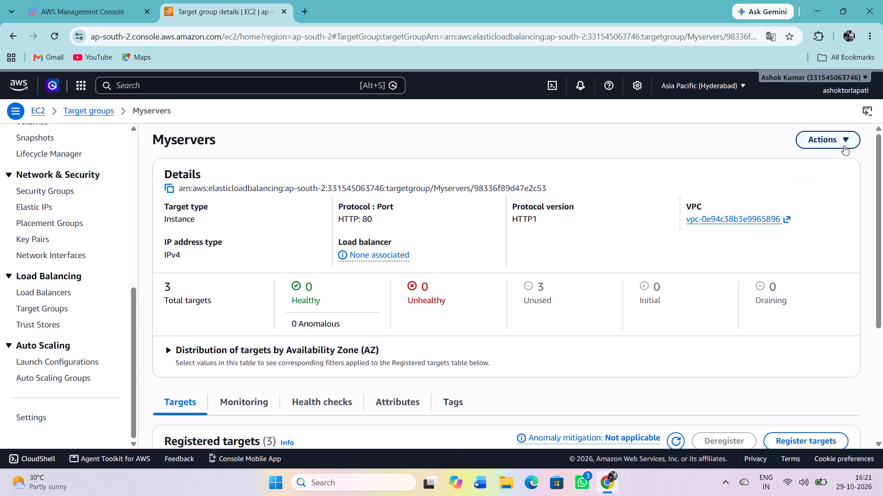
Examine the Myservers details and its registered targets' health status, refreshing the targets list twice, and return to the target groups list.
scroll(548, 220, up, 2)
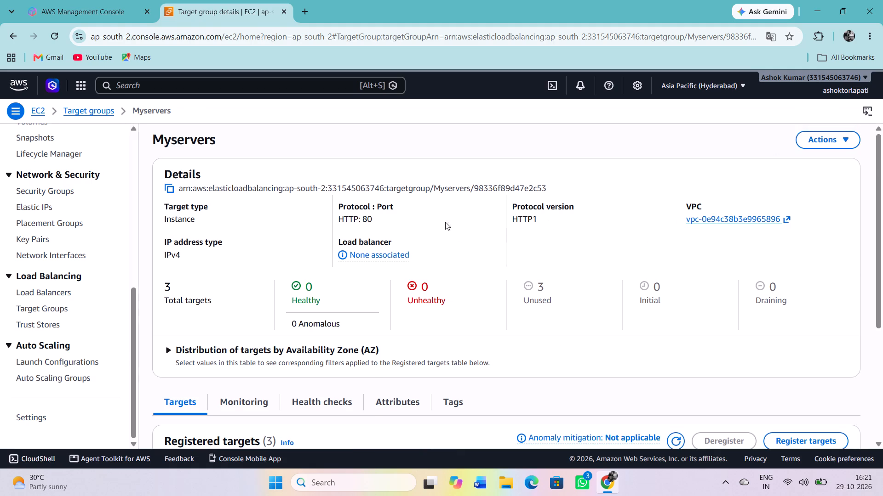
scroll(380, 242, down, 4)
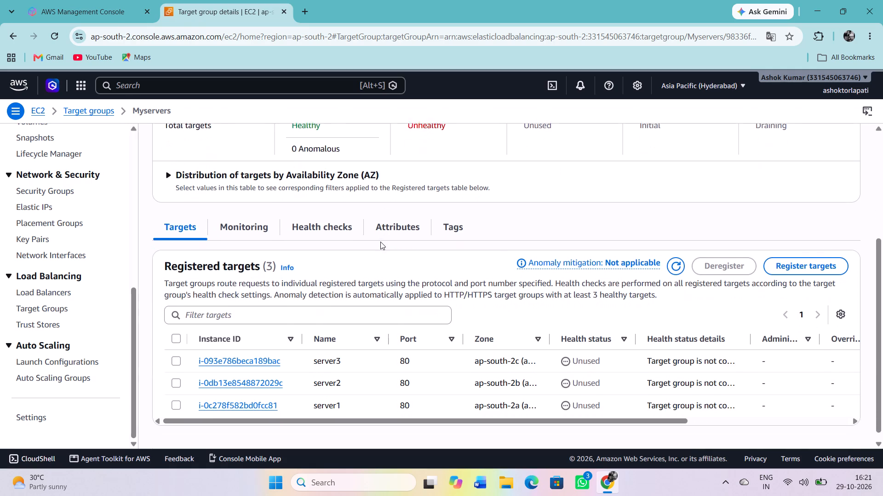
scroll(380, 242, down, 1)
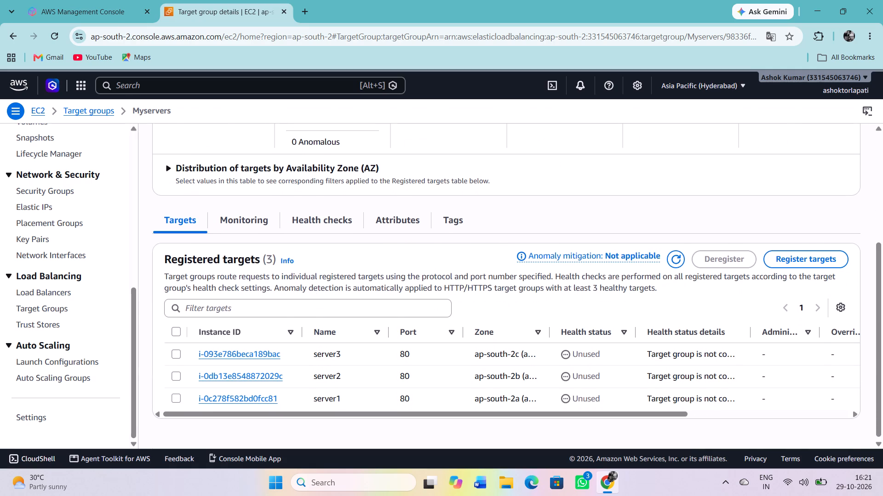
click(176, 332)
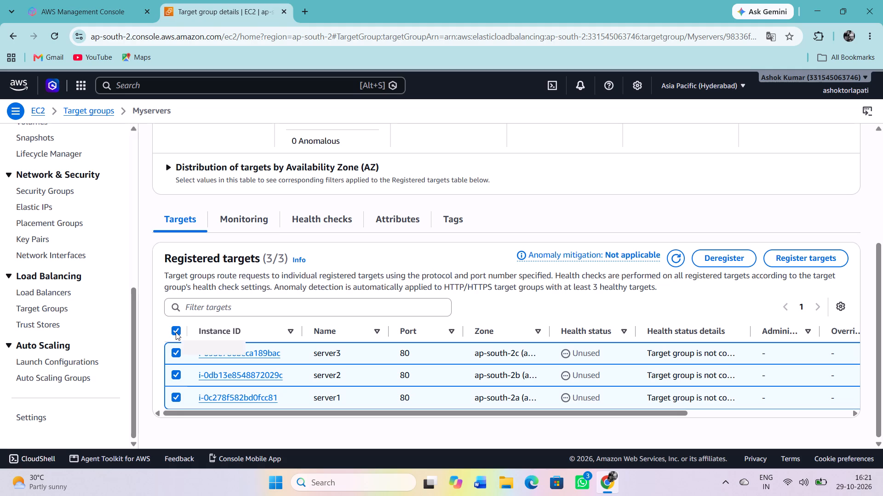
click(678, 258)
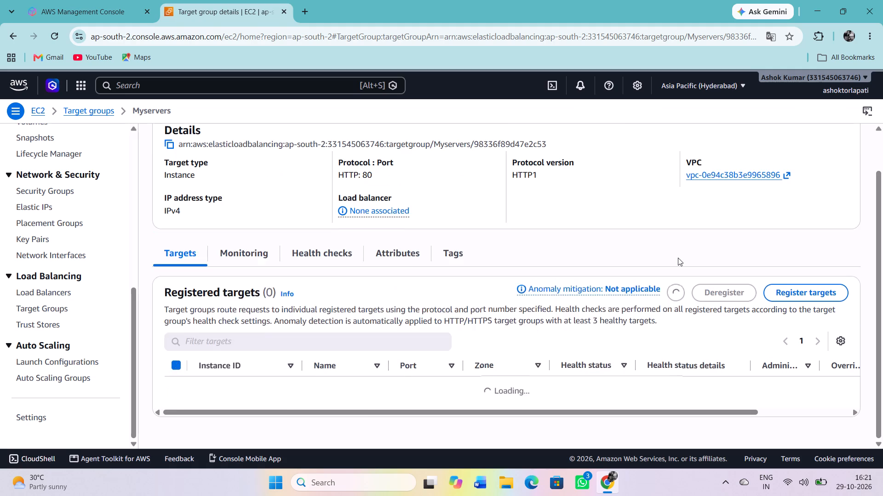
scroll(606, 365, down, 4)
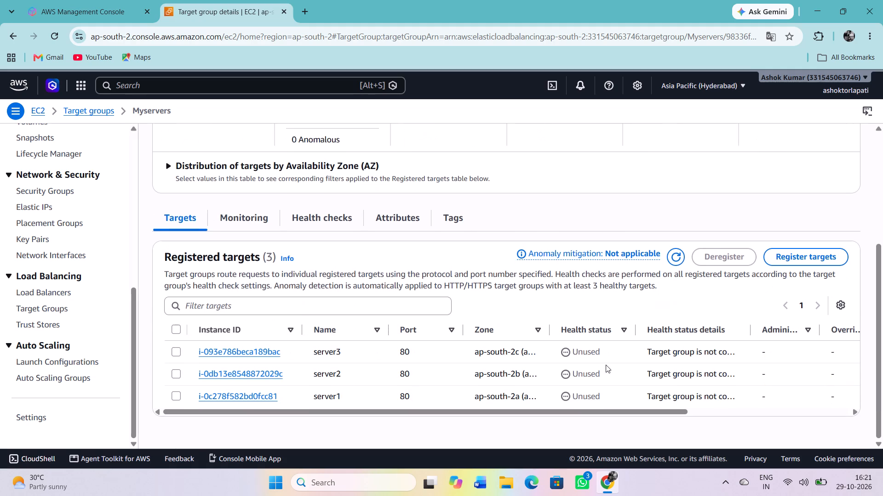
click(677, 259)
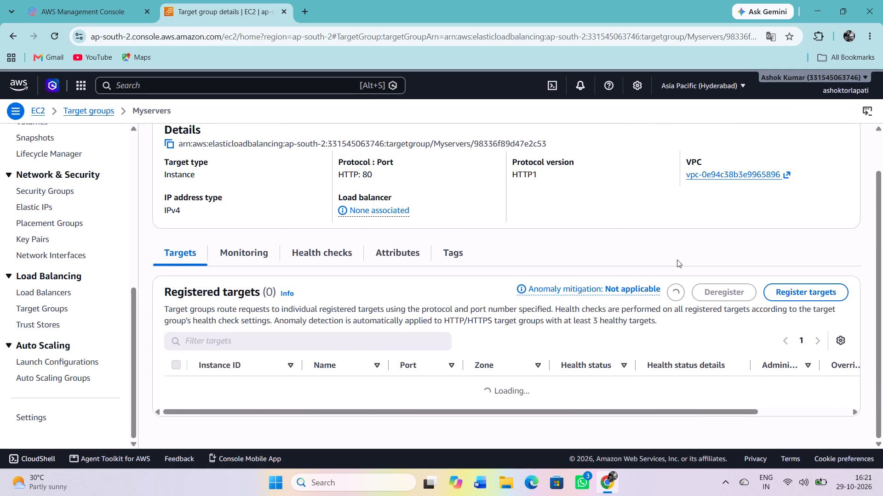
scroll(595, 365, down, 5)
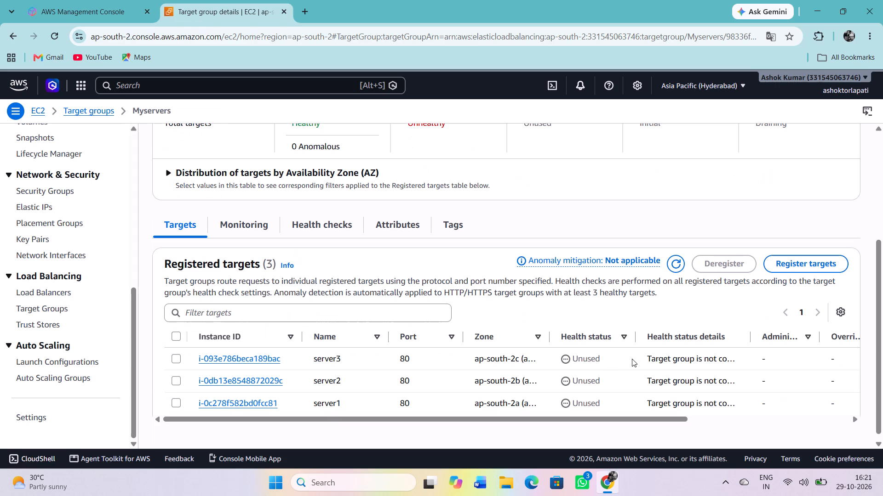
scroll(632, 359, left, 7)
scroll(632, 359, right, 6)
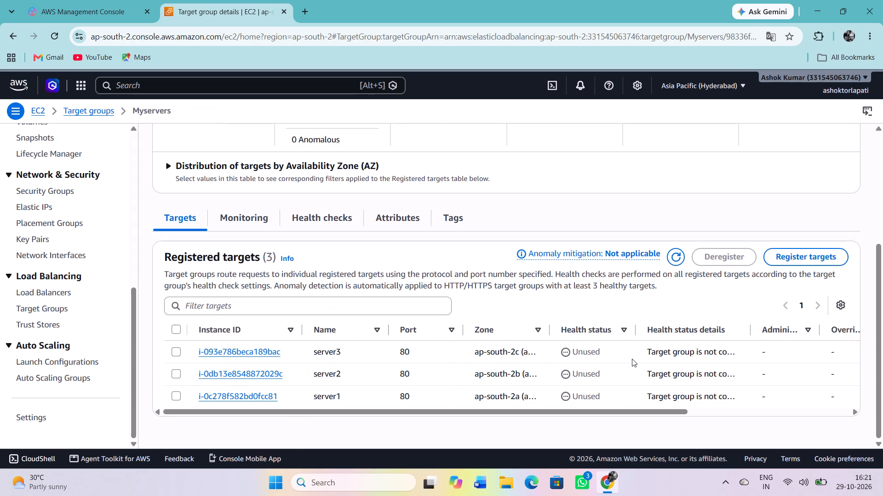
scroll(632, 359, up, 5)
scroll(499, 190, up, 3)
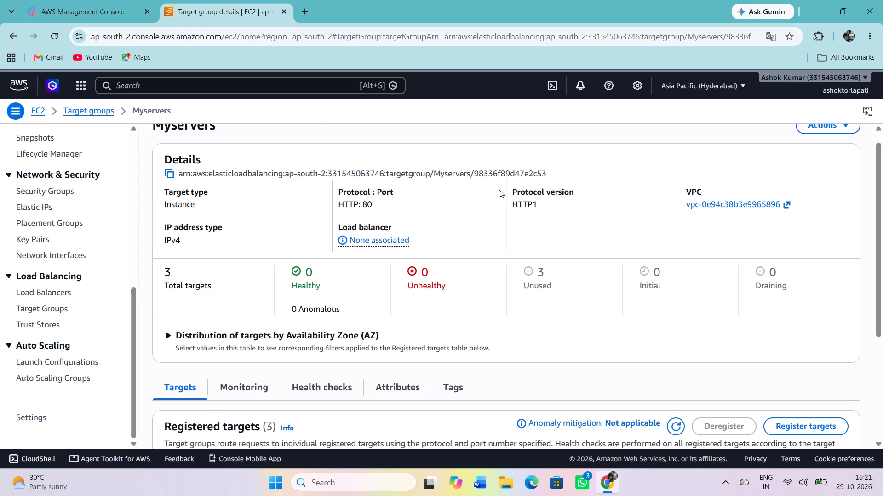
scroll(499, 190, up, 1)
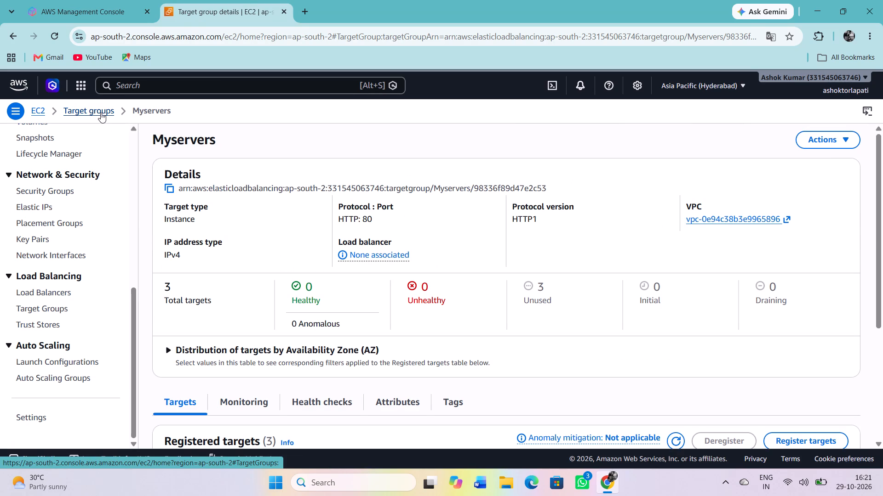
click(101, 113)
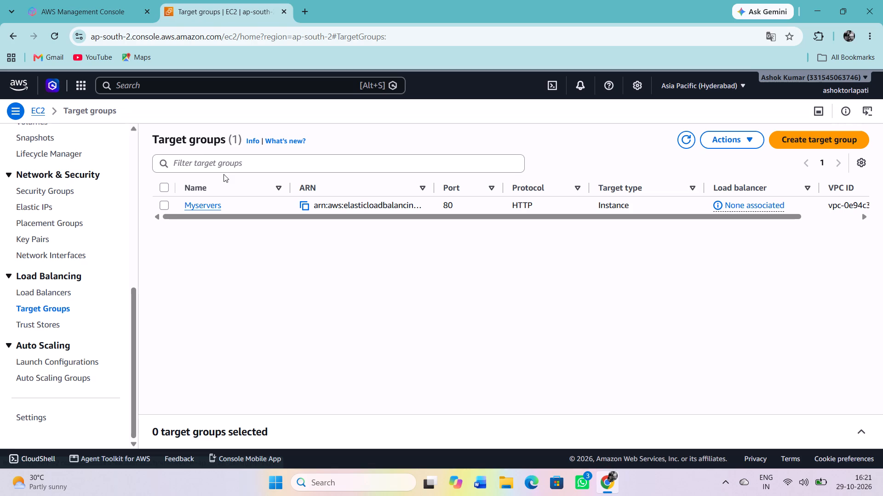
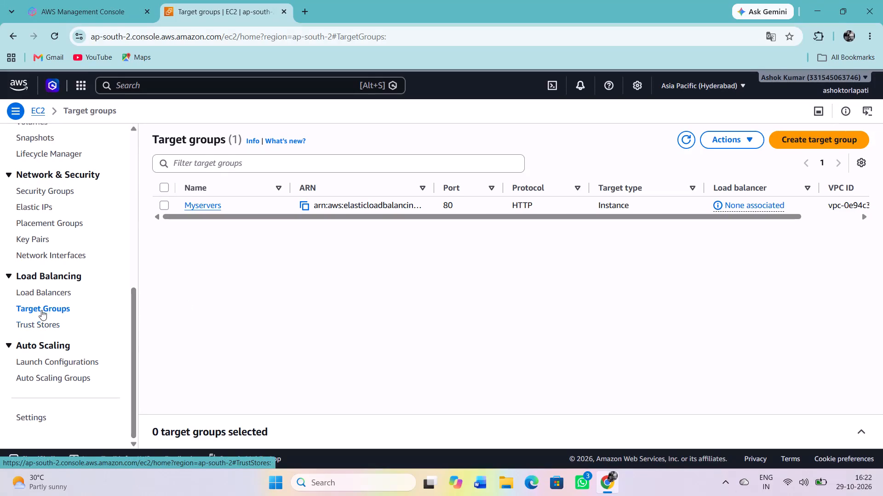
Start creating a new Application Load Balancer from the load balancers list.
click(56, 292)
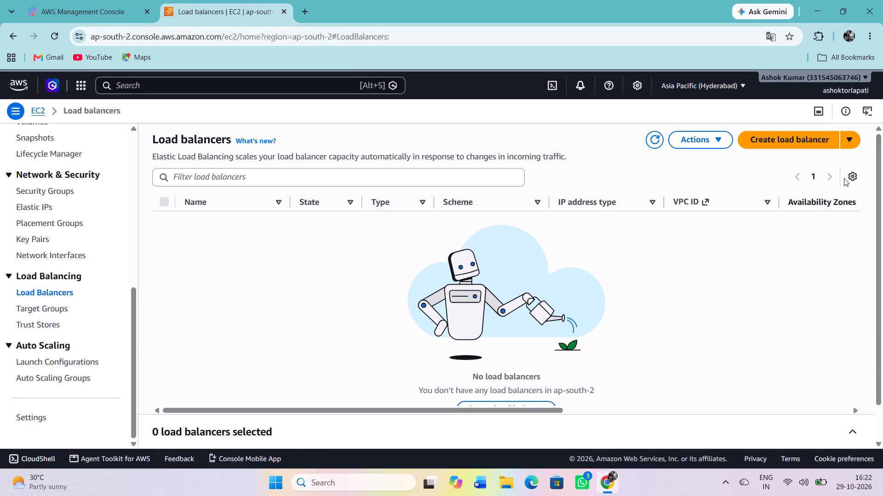
click(796, 138)
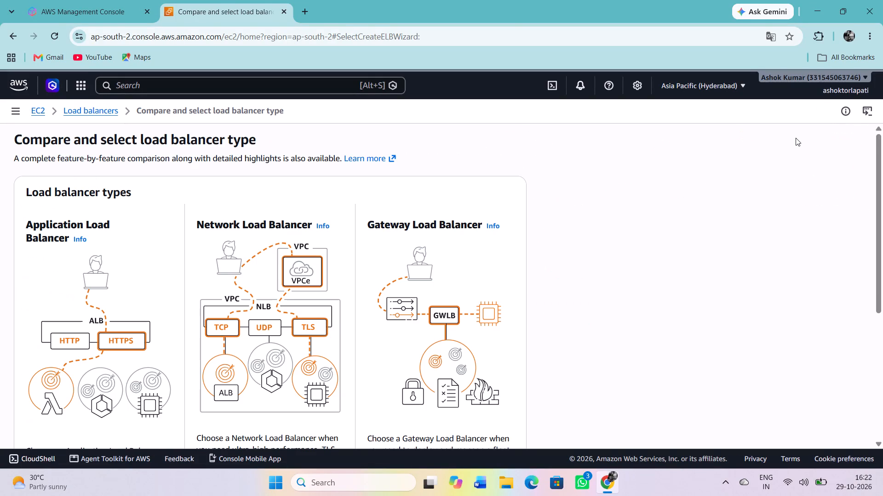
click(113, 276)
scroll(113, 276, down, 5)
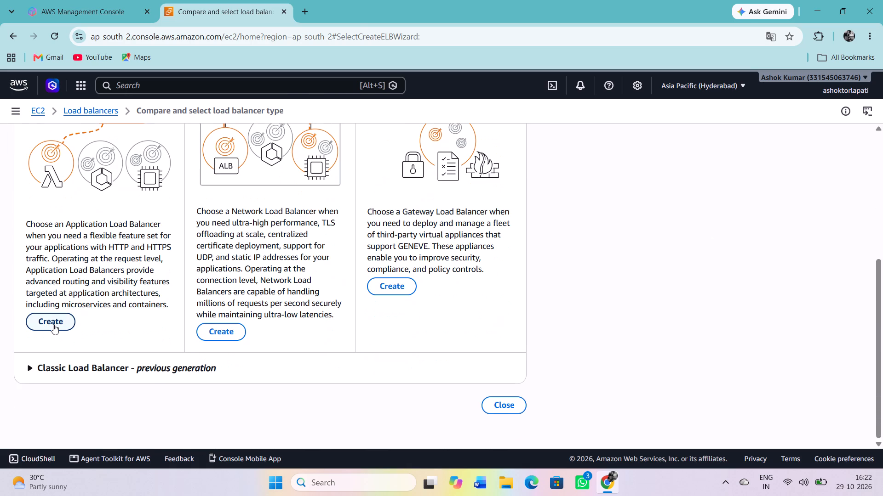
click(53, 324)
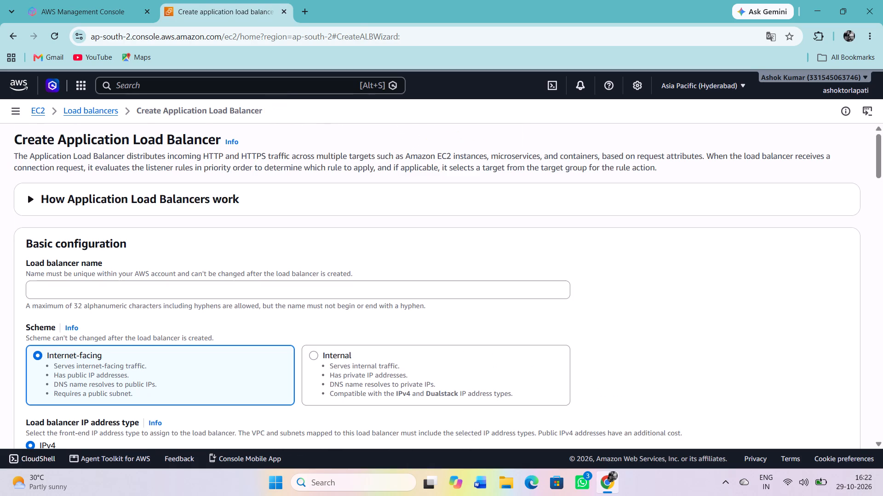
Name the load balancer Myloadbalancerforservers.
click(121, 289)
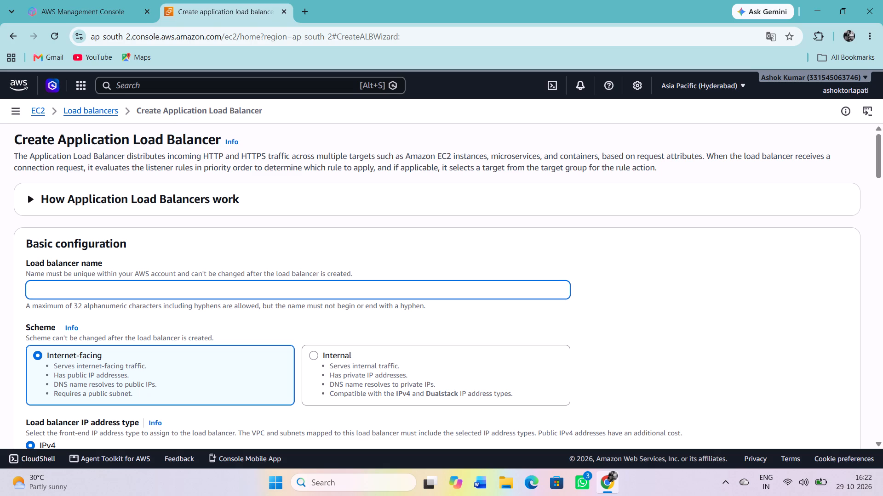
text(My)
text(loadbalancer)
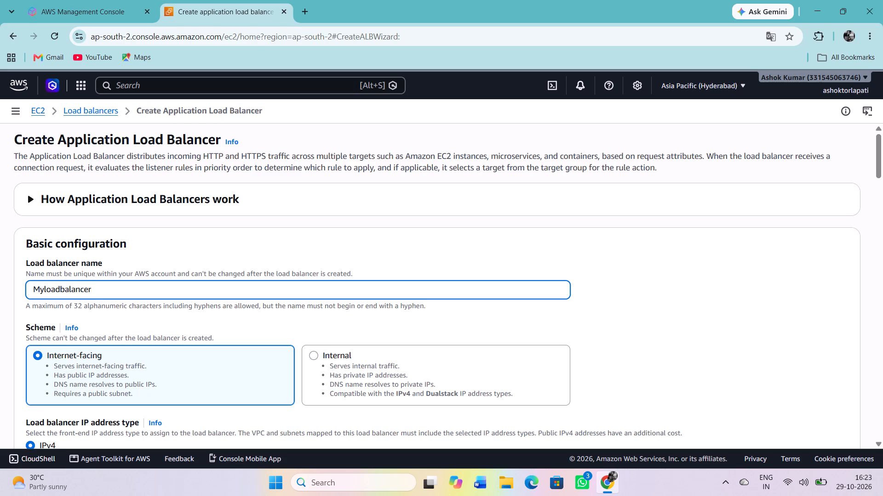
text(for)
text(servers)
Enable the availability zones ap-south-2a, ap-south-2b and ap-south-2c in the load balancer's network mapping, with their preselected subnets.
scroll(135, 291, down, 4)
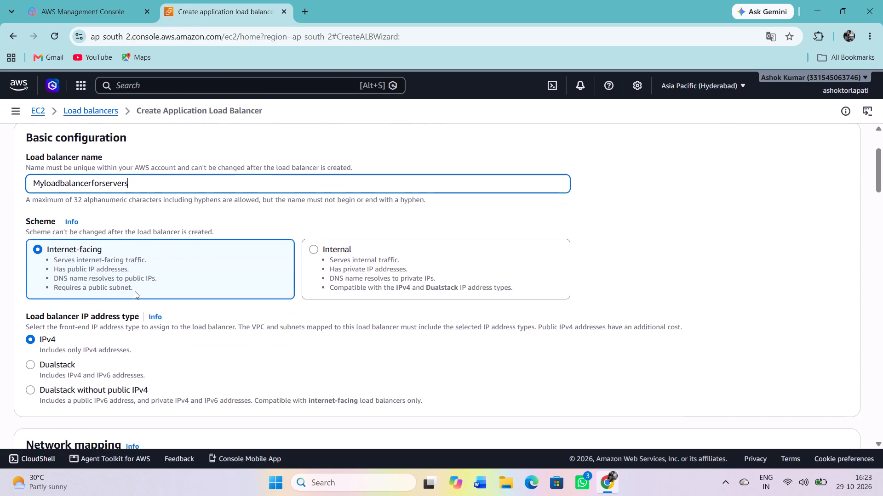
scroll(135, 291, down, 3)
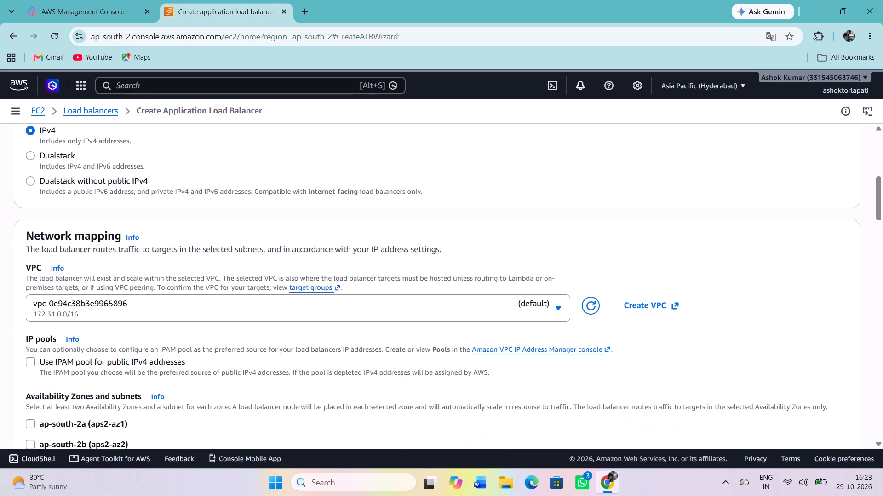
scroll(135, 291, down, 3)
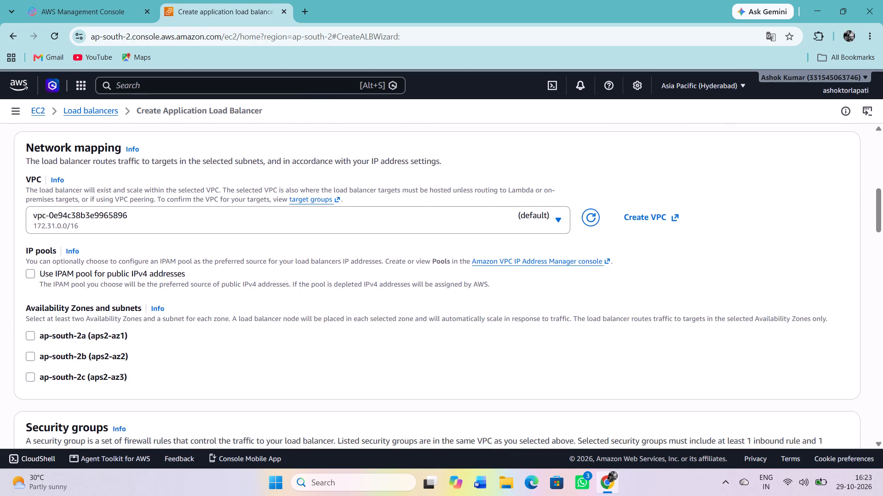
scroll(135, 291, down, 1)
click(29, 315)
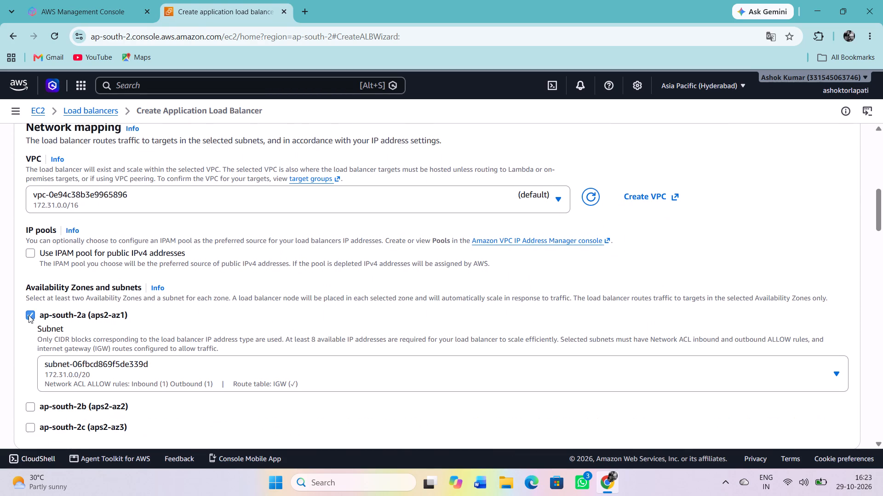
click(28, 402)
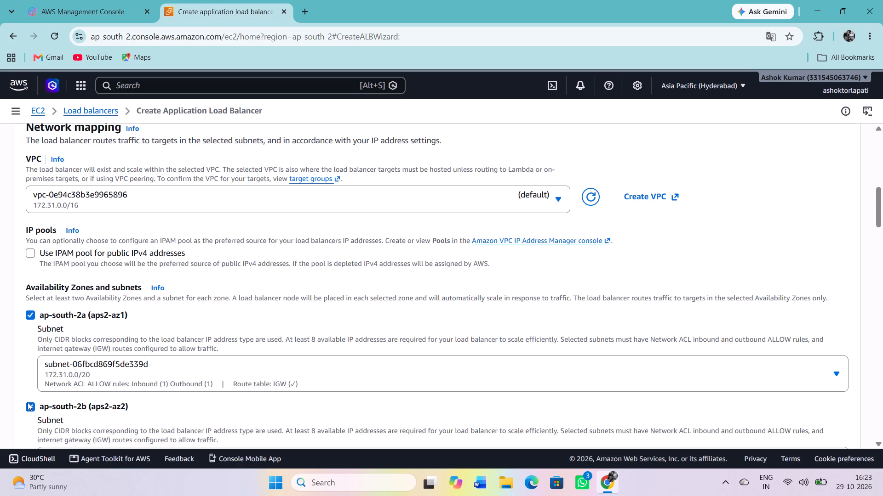
scroll(28, 402, down, 3)
click(27, 389)
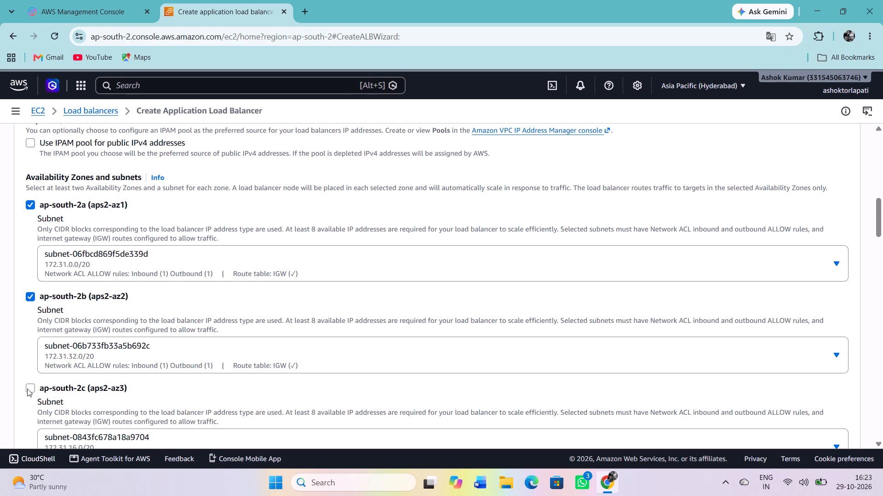
Set the HTTP:80 listener's default action to forward to the Myservers target group.
scroll(137, 327, right, 2)
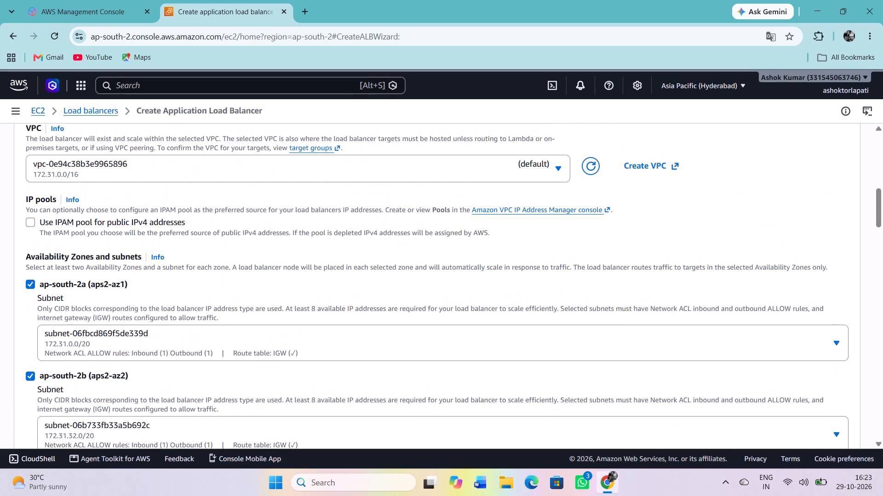
scroll(137, 327, right, 2)
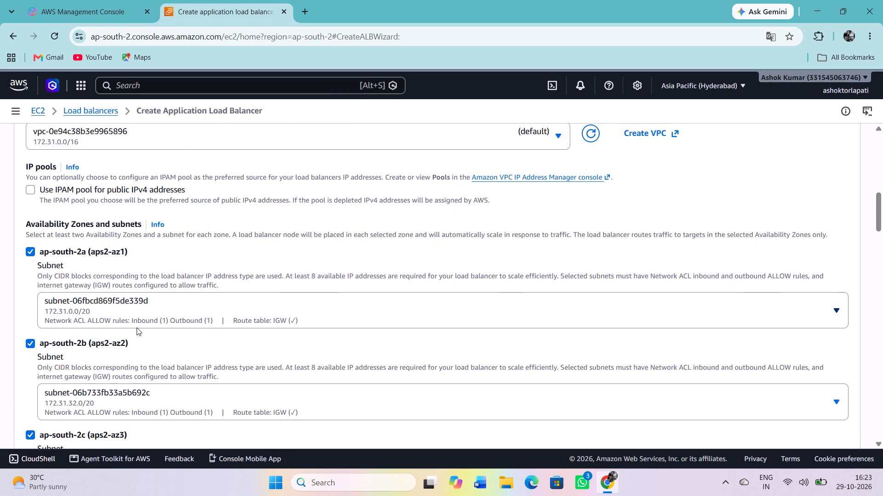
scroll(137, 327, right, 2)
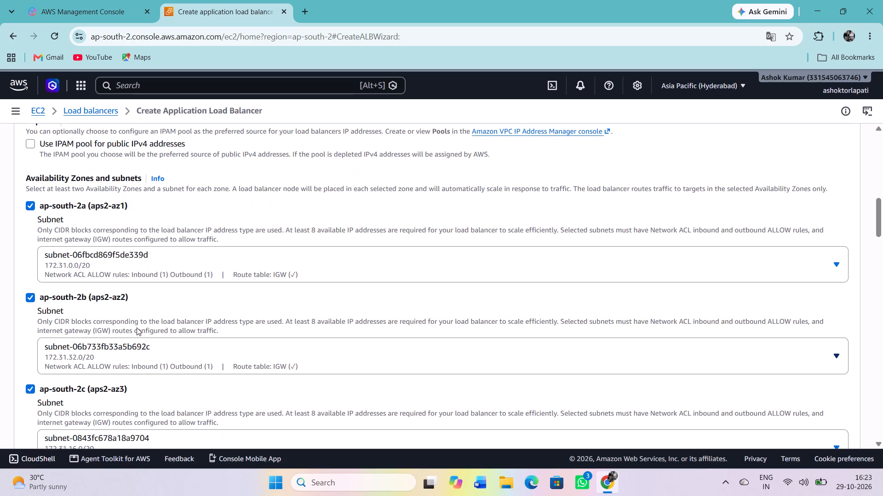
scroll(137, 327, right, 4)
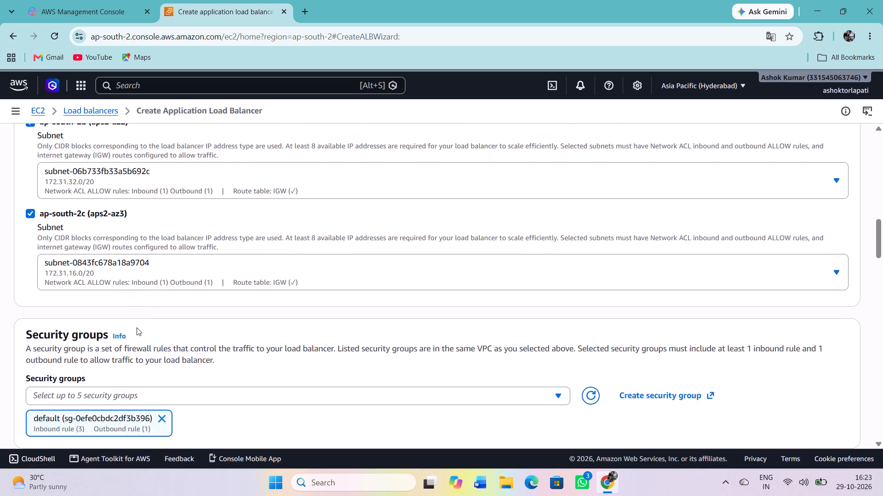
scroll(137, 327, right, 3)
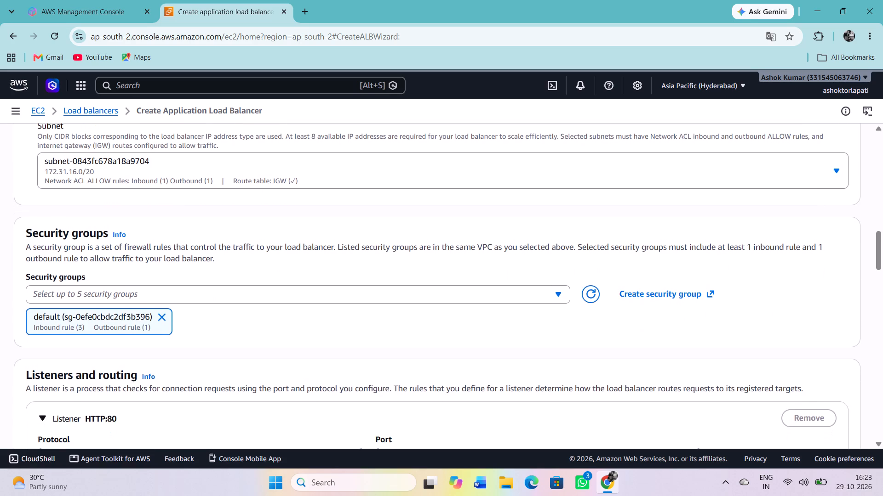
scroll(137, 327, down, 5)
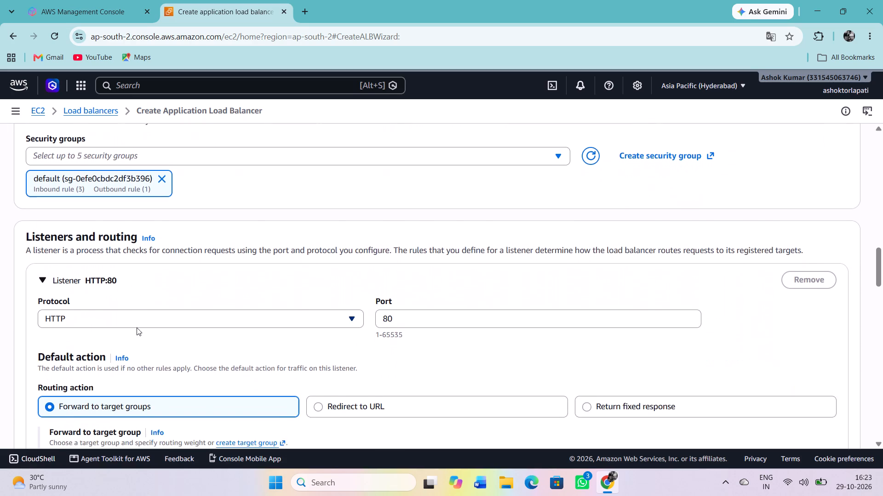
scroll(137, 327, down, 2)
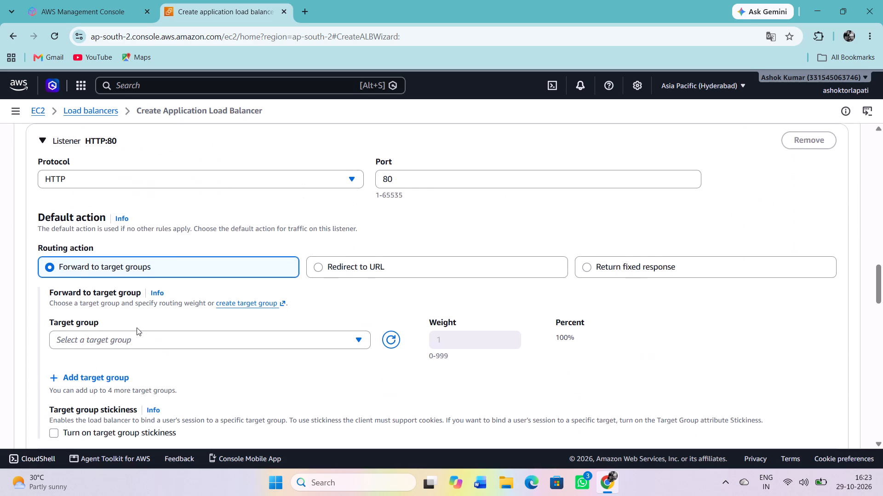
scroll(137, 327, down, 1)
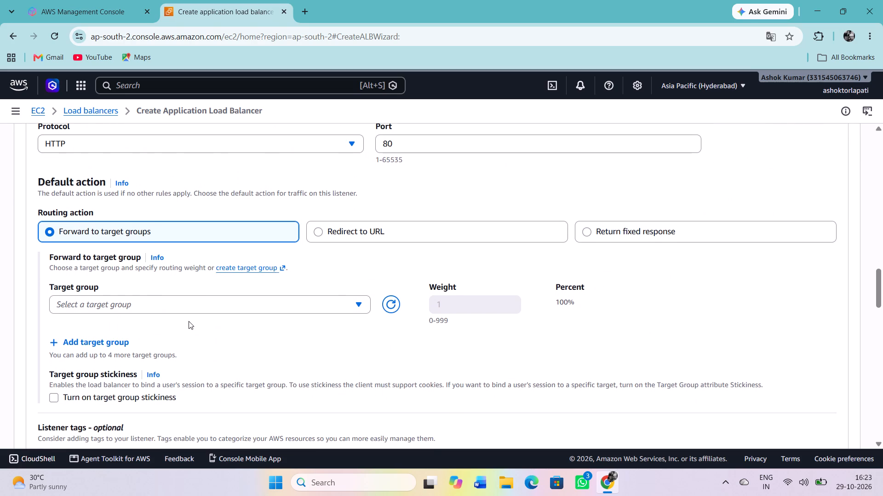
click(206, 300)
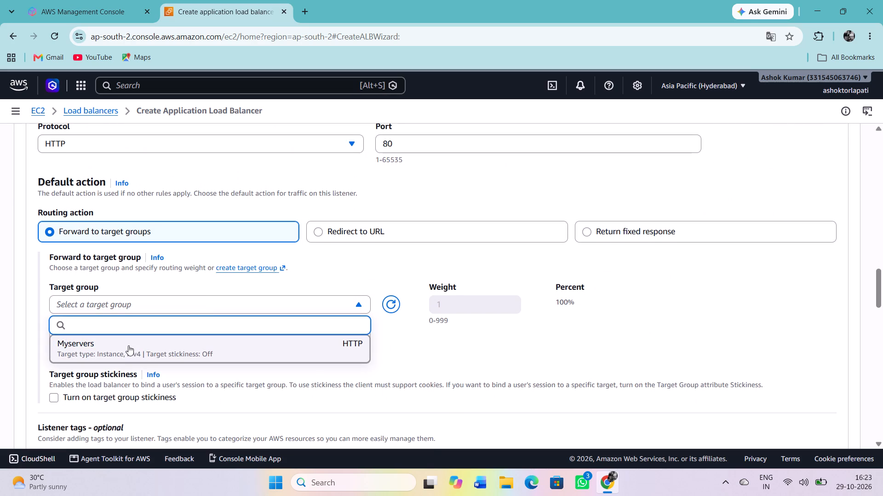
click(127, 348)
Leave the optional tags and service integrations unset, create the load balancer and dismiss the resulting notification.
scroll(199, 341, down, 1)
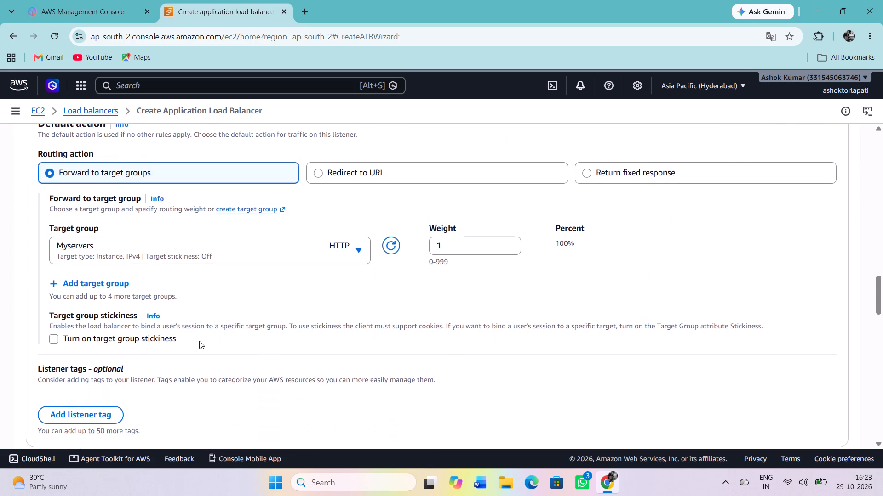
scroll(199, 341, down, 5)
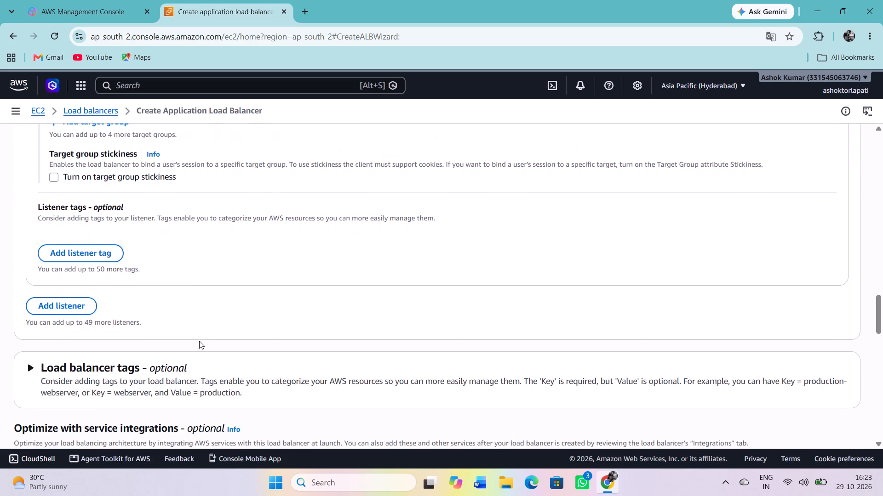
scroll(199, 341, down, 6)
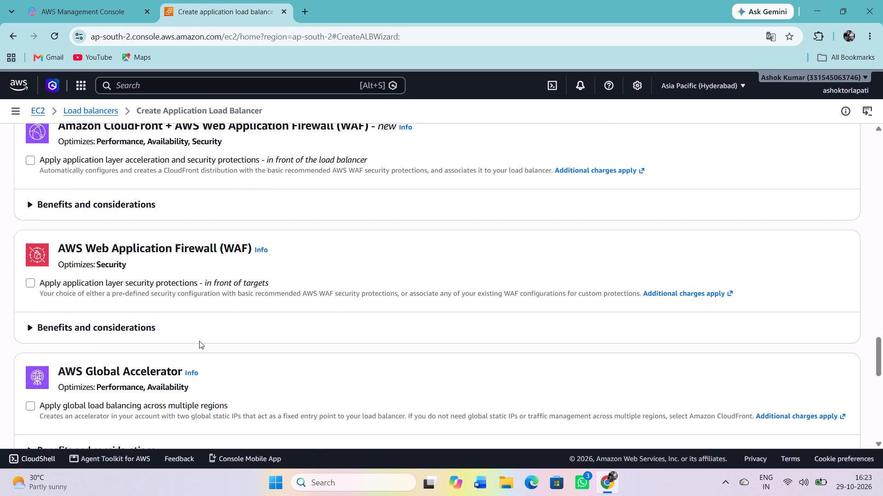
scroll(199, 341, down, 7)
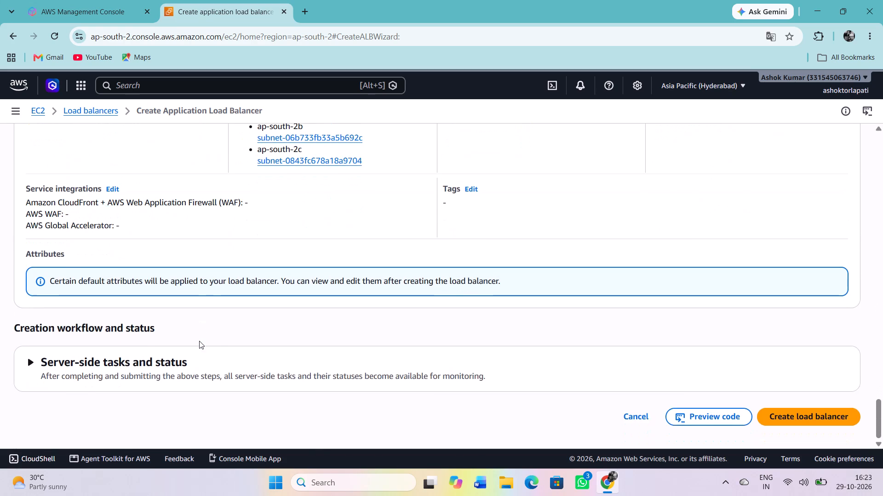
scroll(199, 341, down, 1)
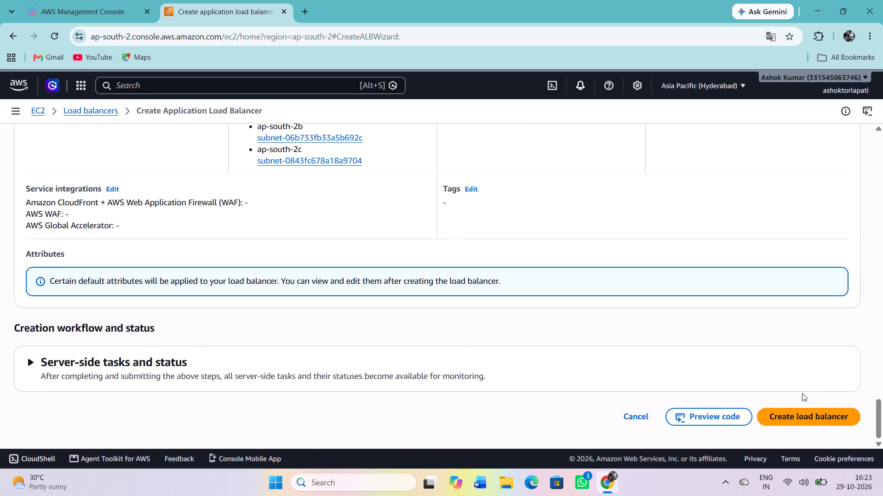
click(794, 418)
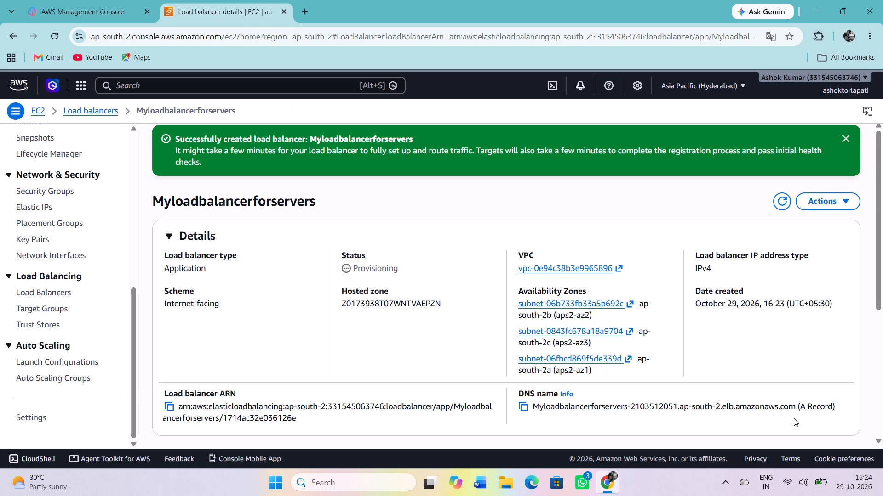
click(844, 137)
Examine the new load balancer's details, listener rule and status, refreshing the details twice.
scroll(655, 326, down, 5)
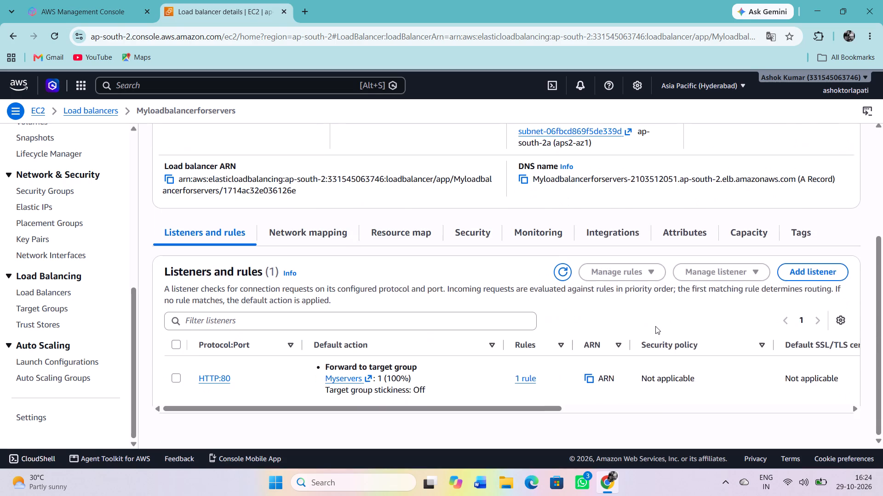
scroll(655, 326, down, 1)
scroll(655, 326, up, 5)
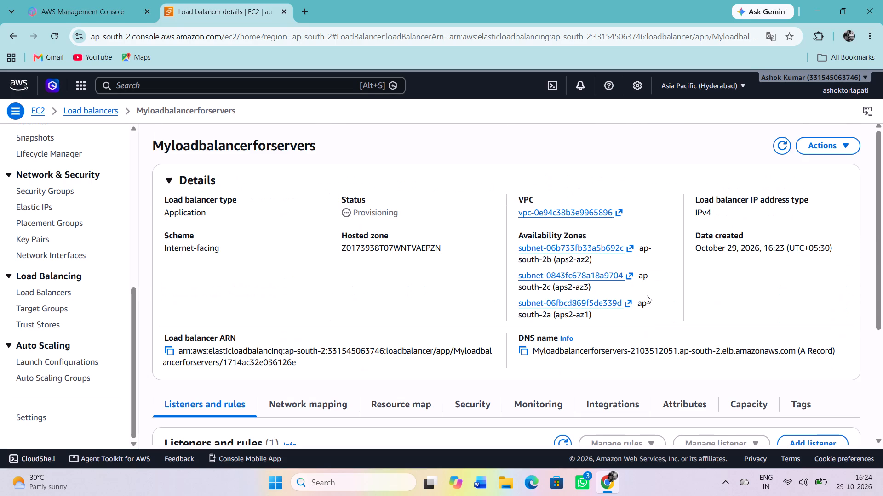
click(782, 143)
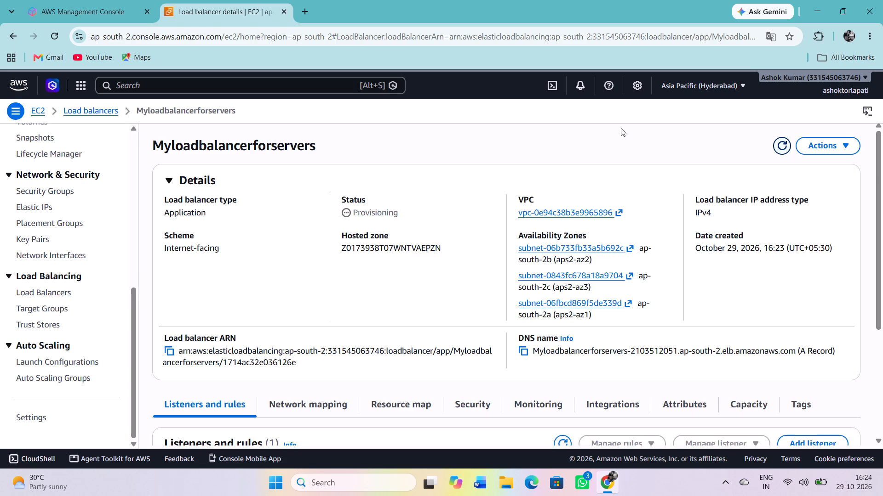
click(782, 145)
drag(396, 212, 351, 212)
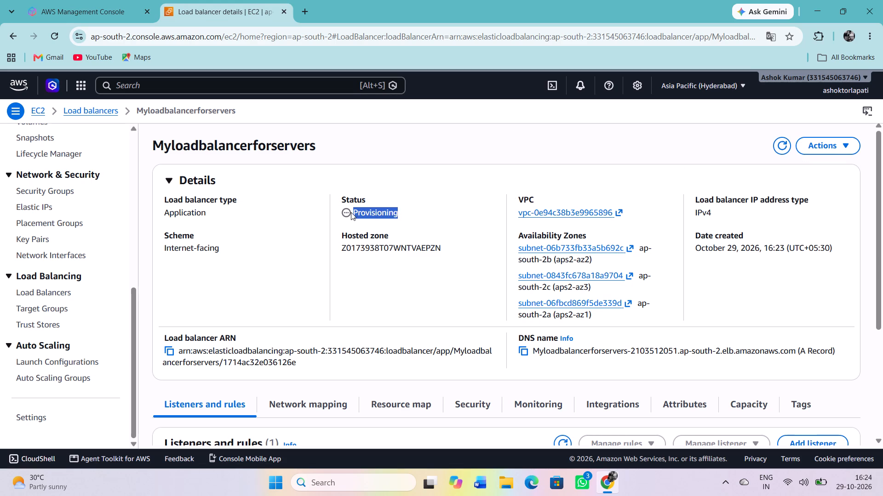
drag(351, 212, 342, 211)
click(431, 192)
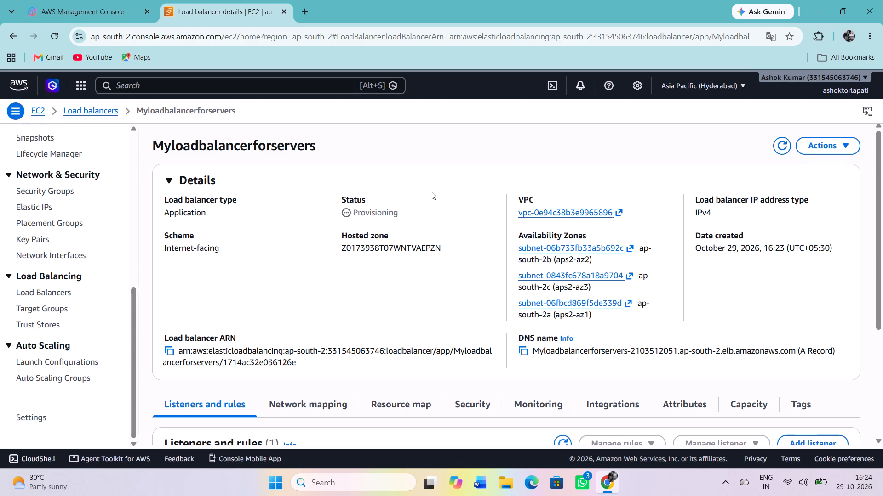
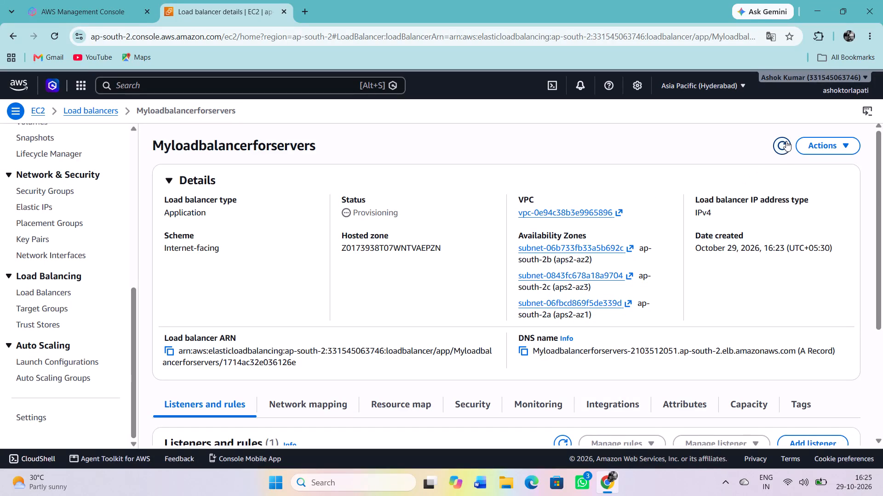
Check whether Myloadbalancerforservers has finished provisioning, refreshing its details, its listeners and the load balancer list.
click(786, 141)
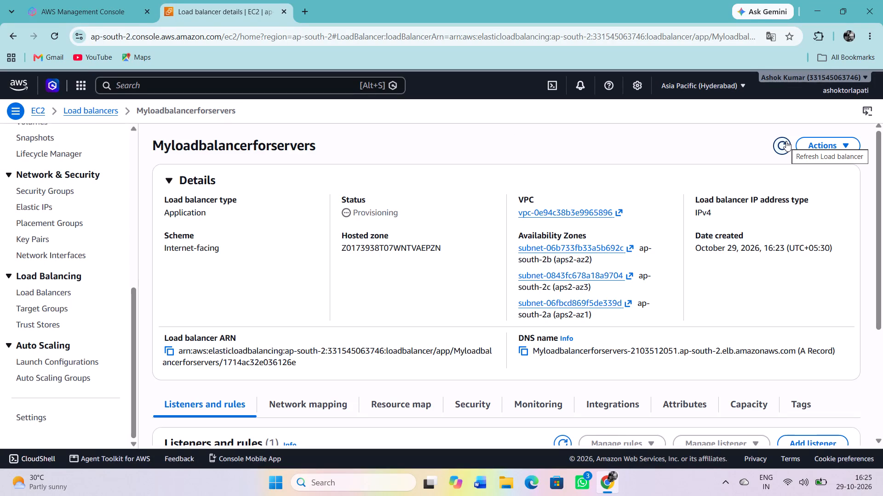
scroll(589, 265, down, 5)
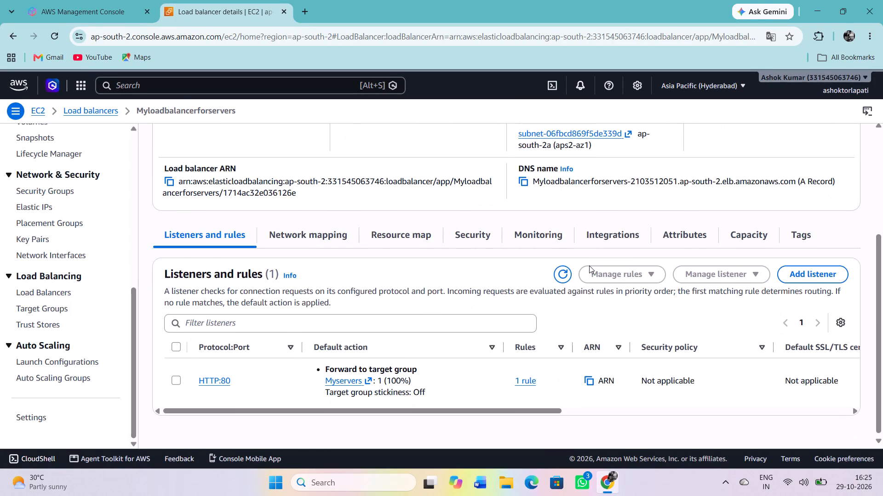
scroll(589, 265, down, 1)
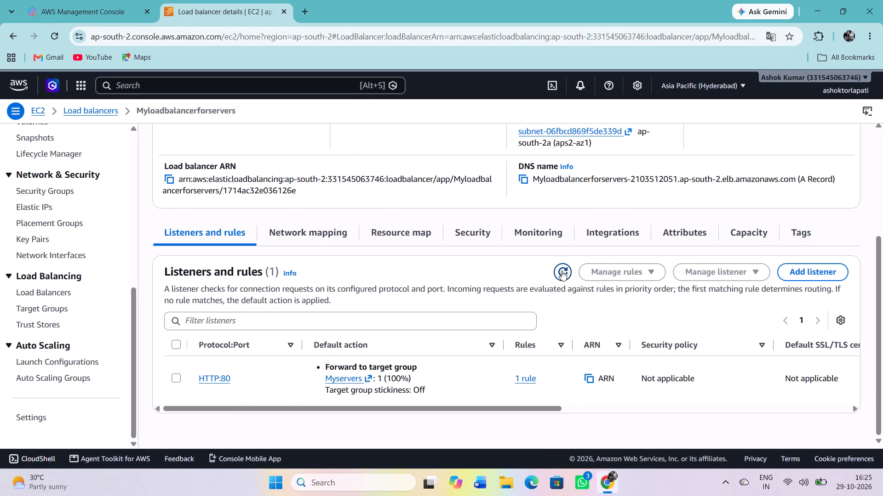
click(562, 271)
scroll(629, 225, up, 5)
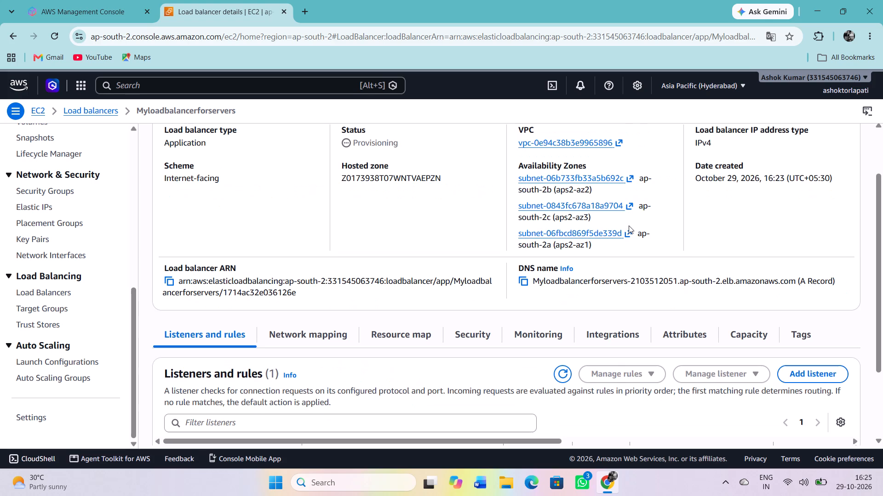
click(778, 144)
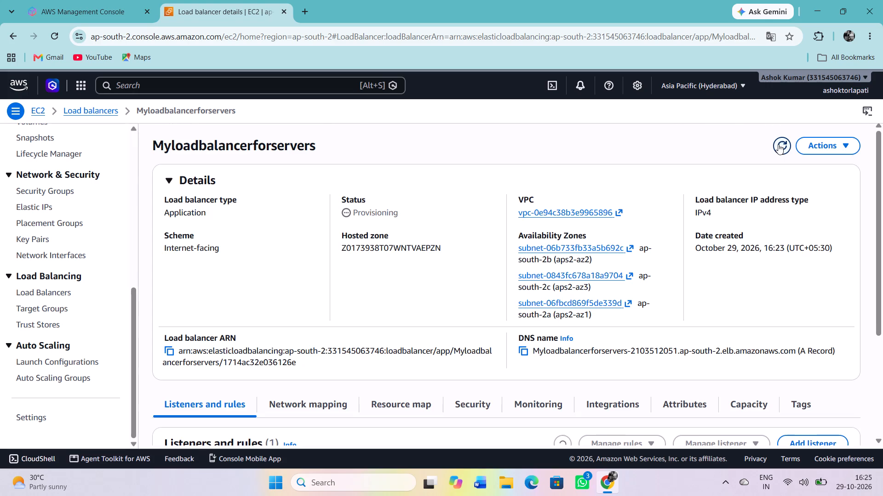
click(778, 144)
click(778, 144)
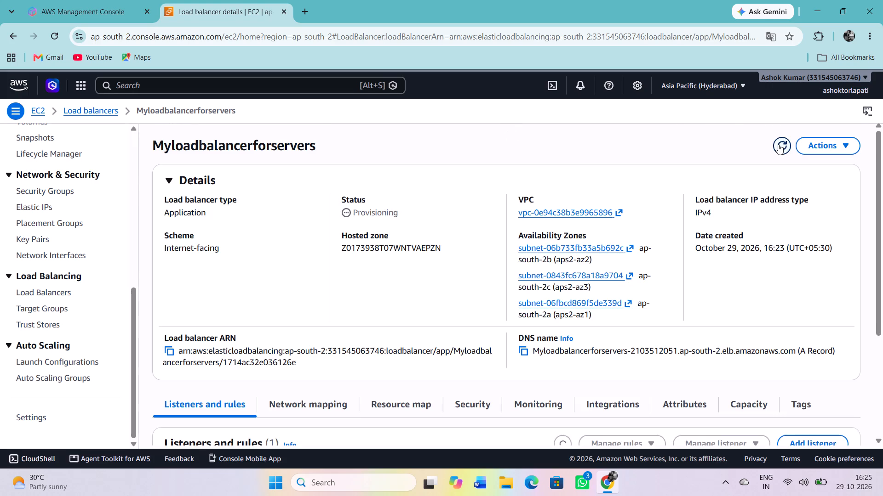
click(778, 144)
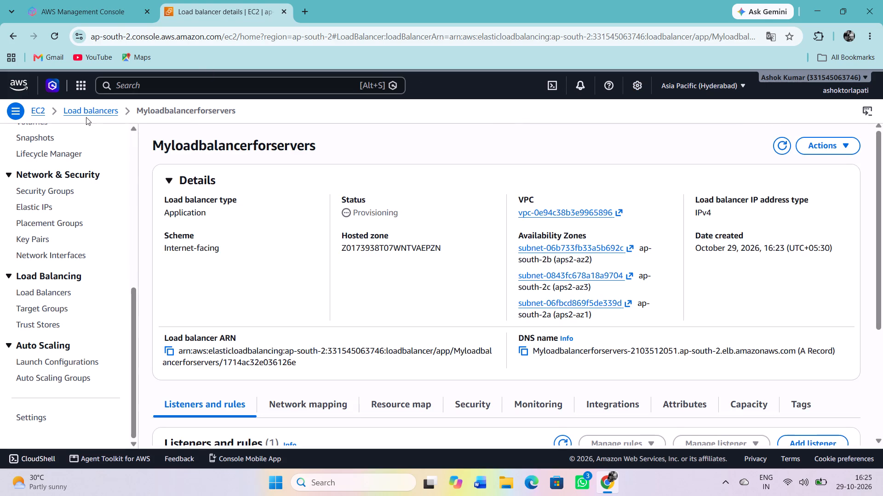
click(94, 114)
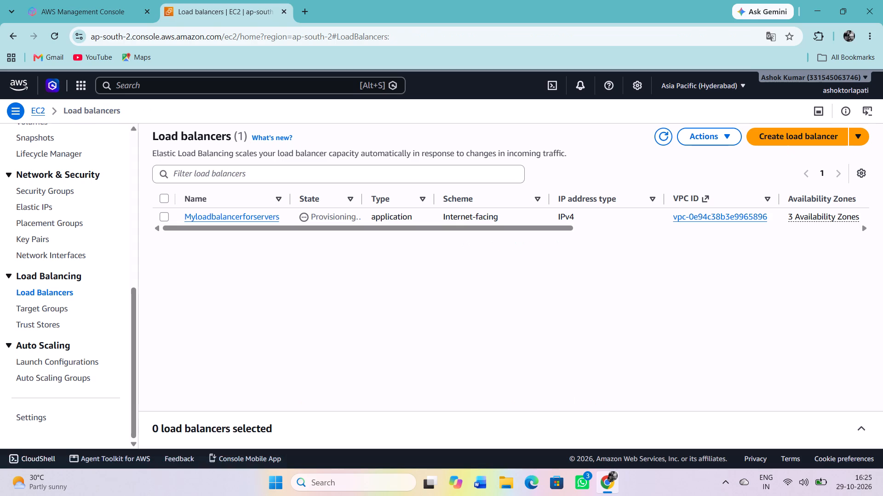
click(665, 138)
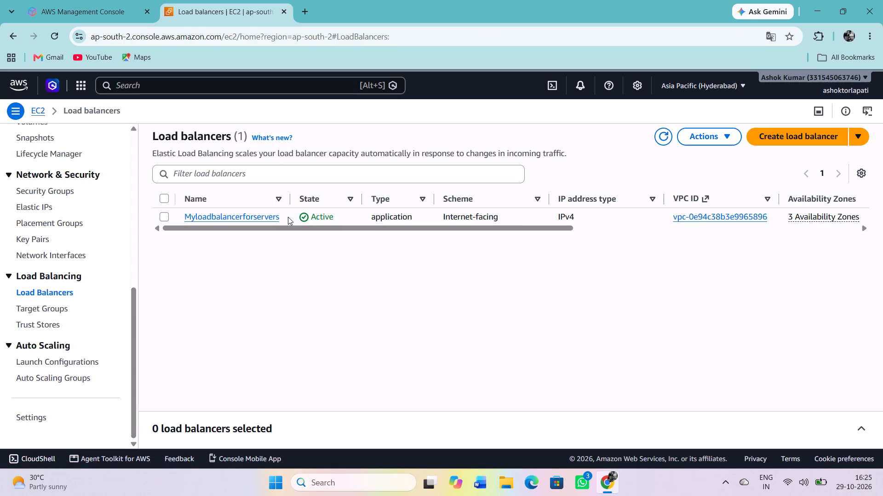
Open the details of Myloadbalancerforservers and copy its DNS name.
click(254, 214)
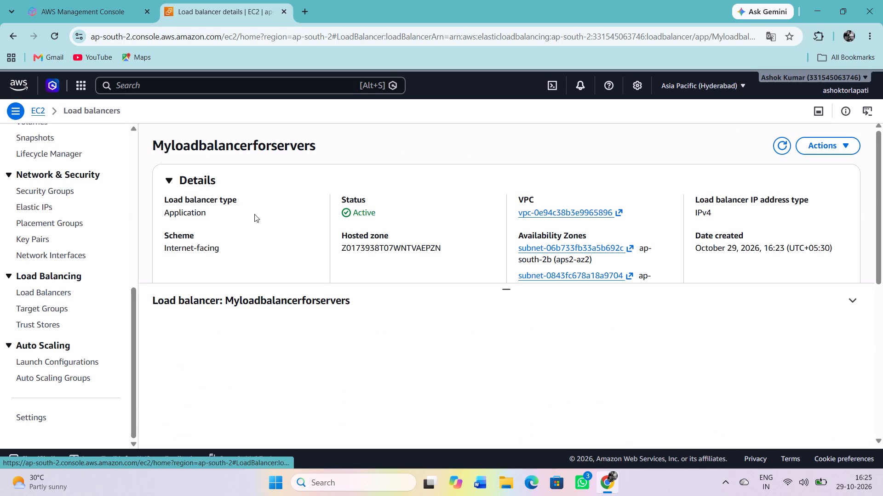
scroll(473, 258, down, 2)
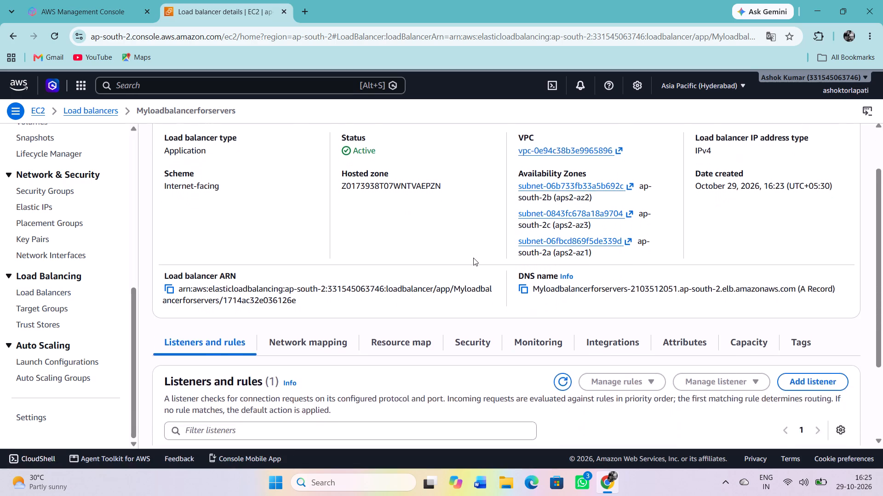
scroll(473, 258, down, 1)
scroll(473, 258, right, 1)
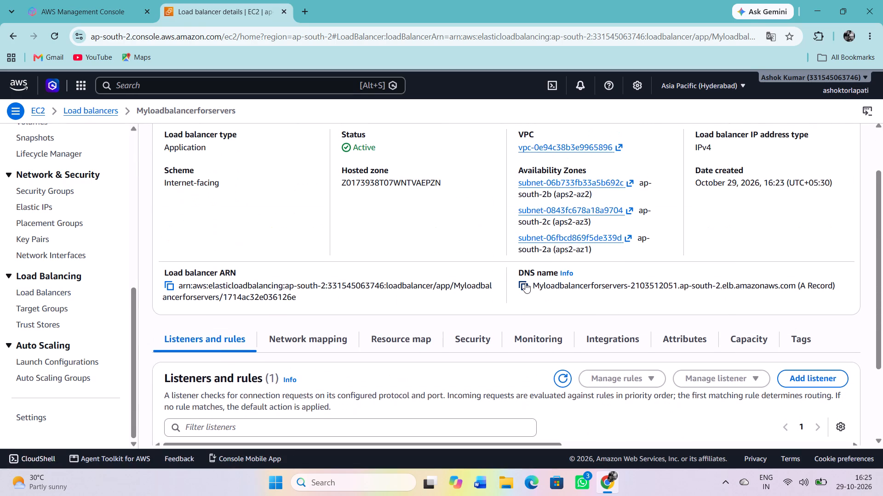
click(525, 283)
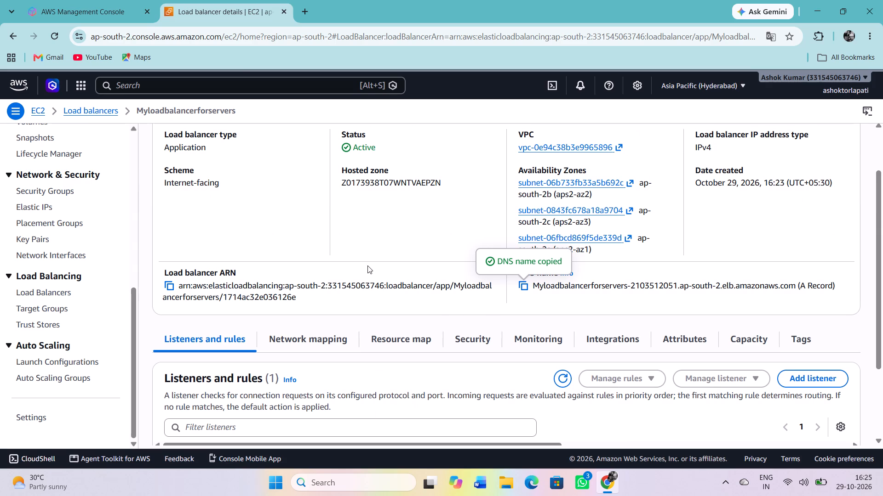
Load the copied load balancer DNS name in a new browser tab to test access to the servers.
click(306, 13)
click(217, 39)
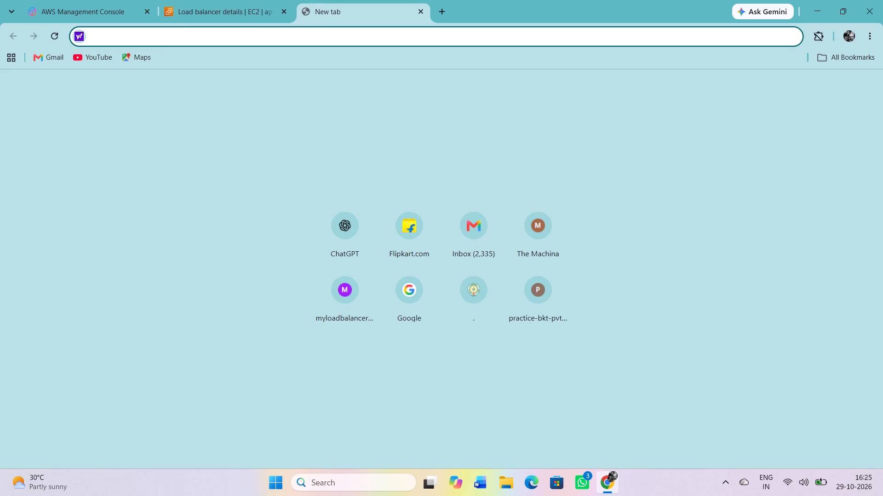
key(ctrl+v)
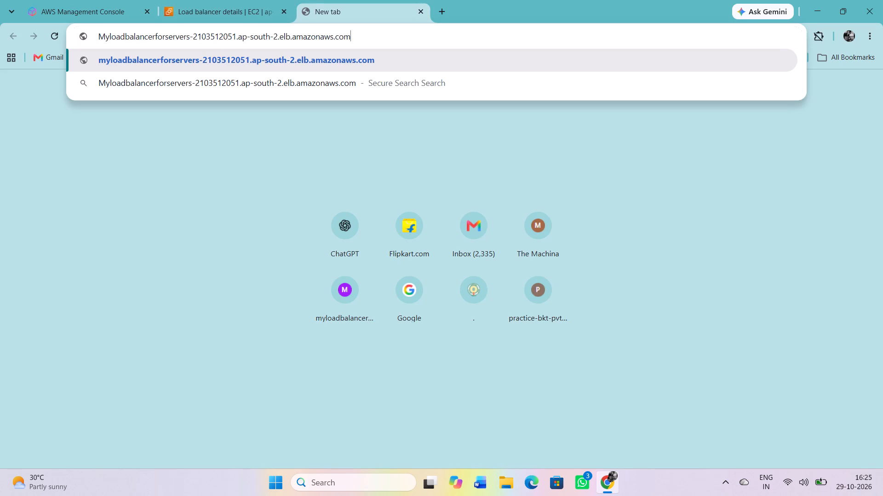
key(Return)
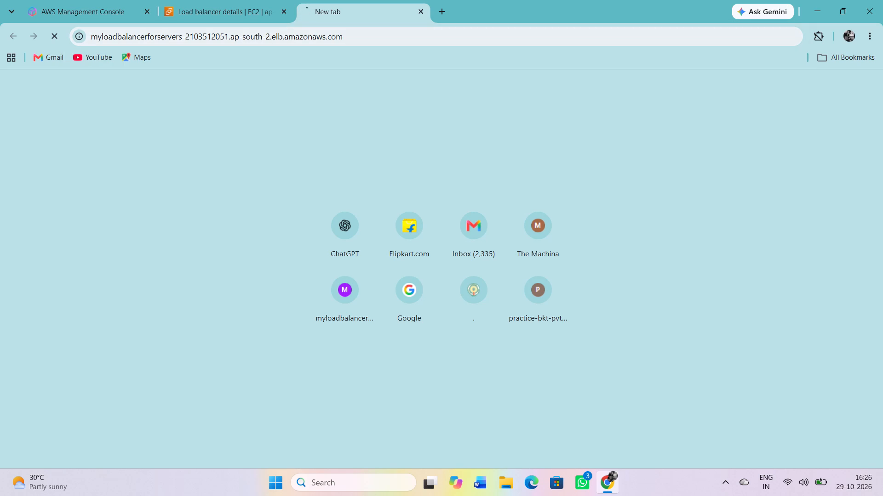
Open the load balancer's web address for editing at the start of its host name.
click(91, 36)
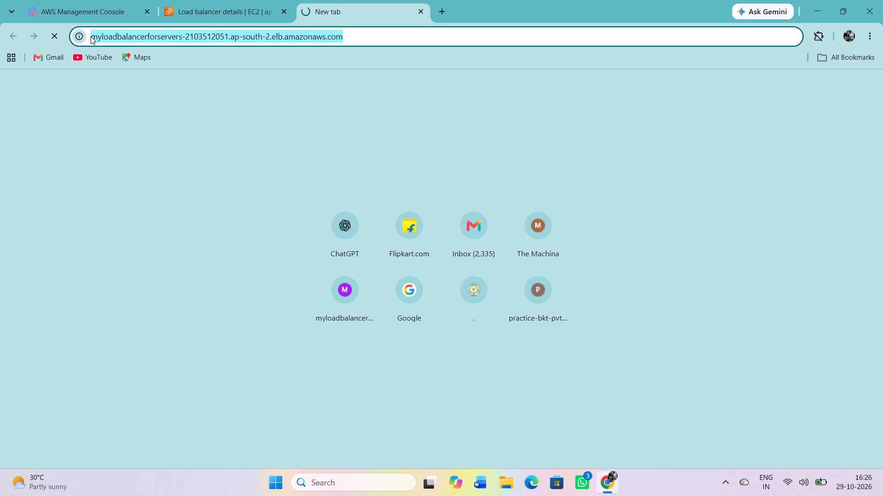
click(91, 36)
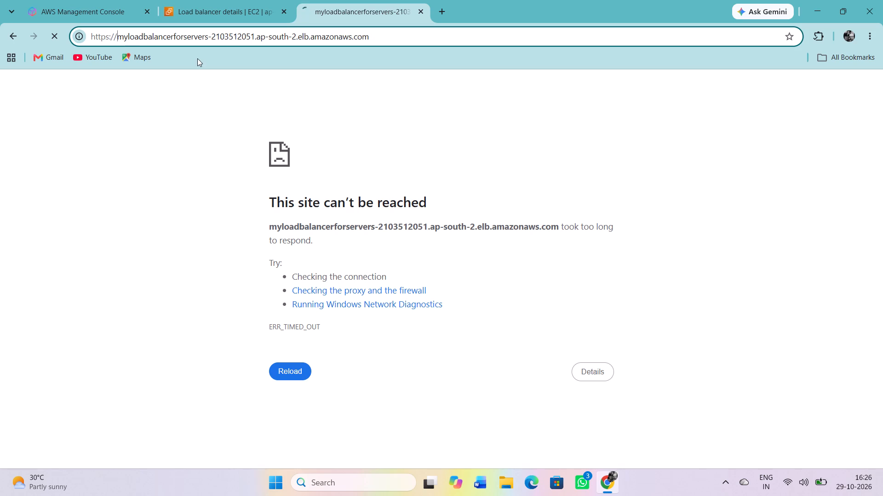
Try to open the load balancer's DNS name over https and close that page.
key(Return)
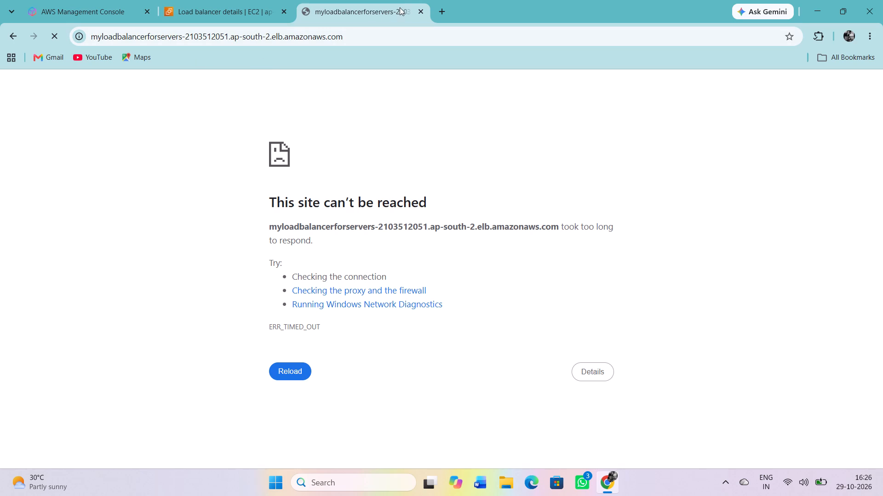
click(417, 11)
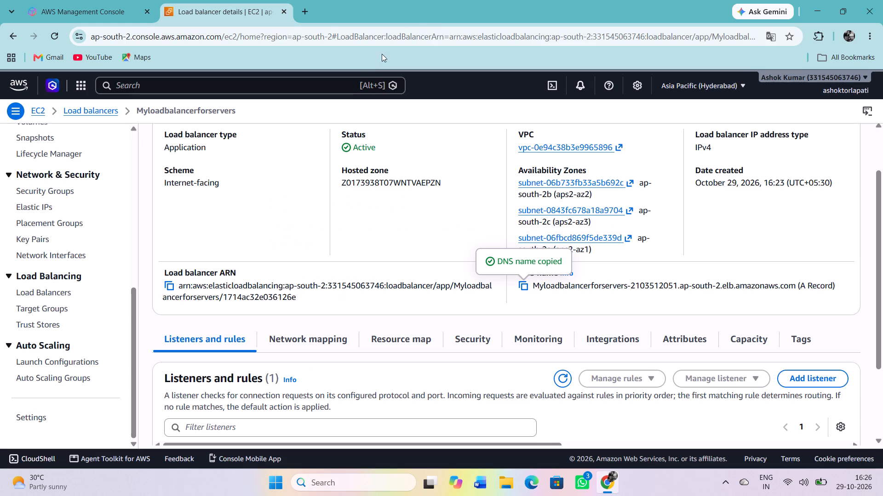
click(309, 11)
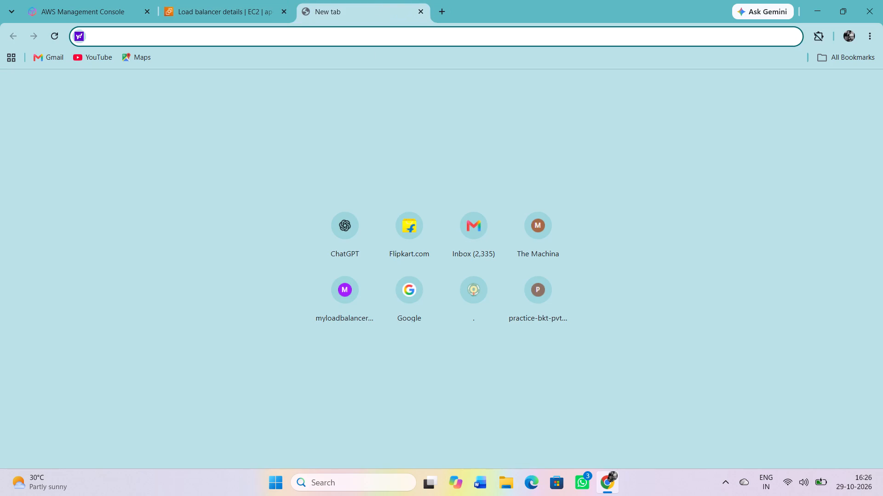
click(226, 38)
text(htt)
key(p)
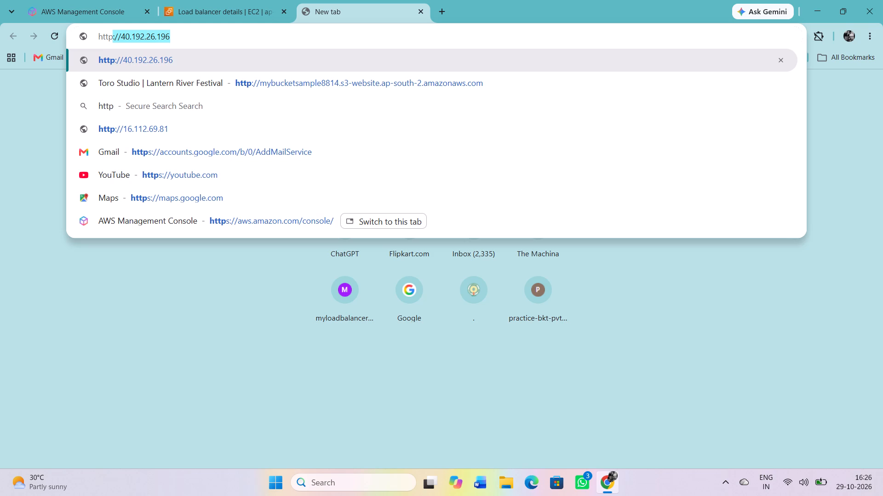
key(shift+colon)
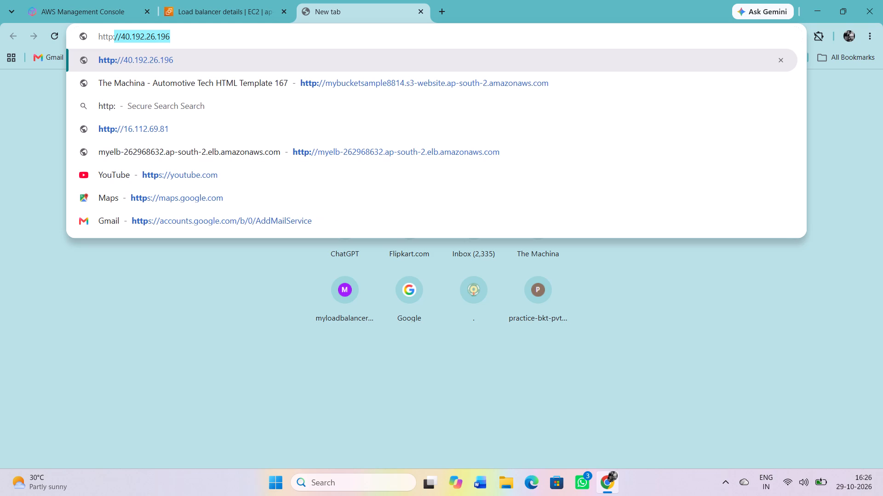
text(//)
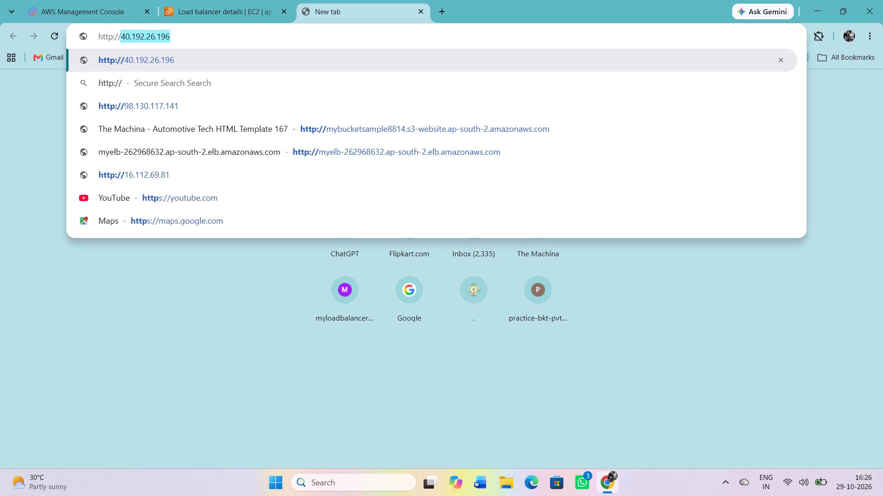
key(ctrl+v)
key(Return)
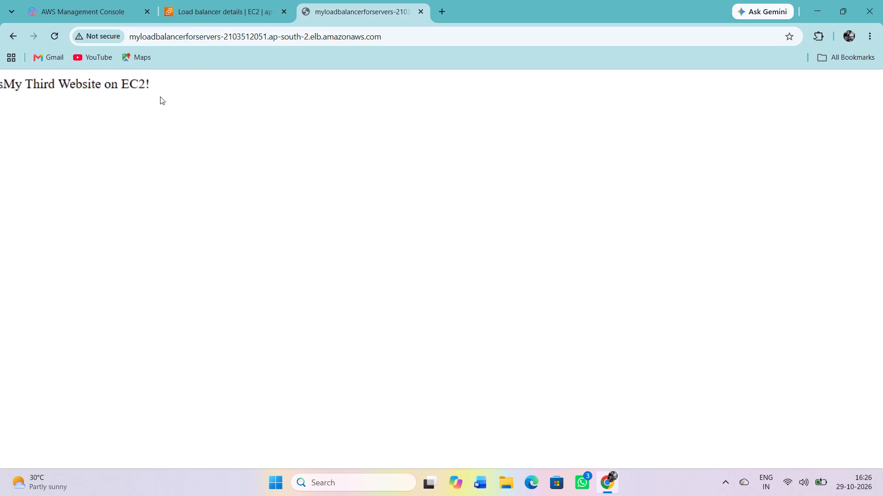
scroll(160, 96, right, 8)
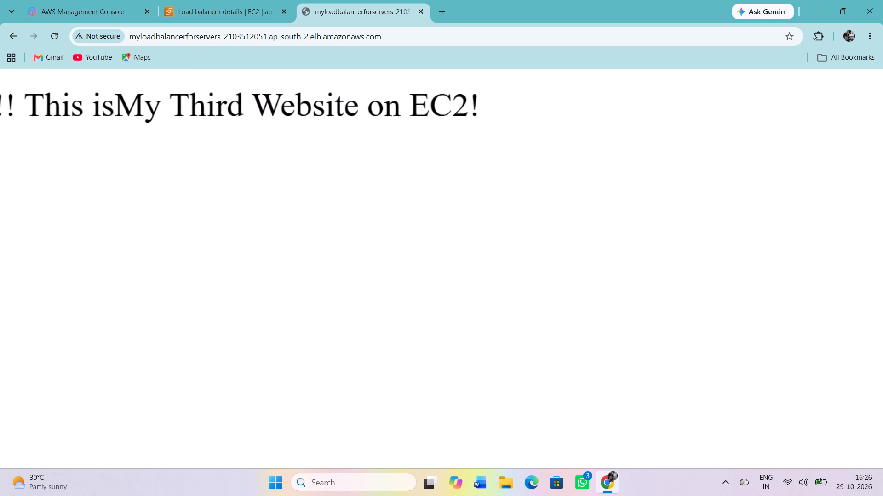
scroll(160, 96, right, 10)
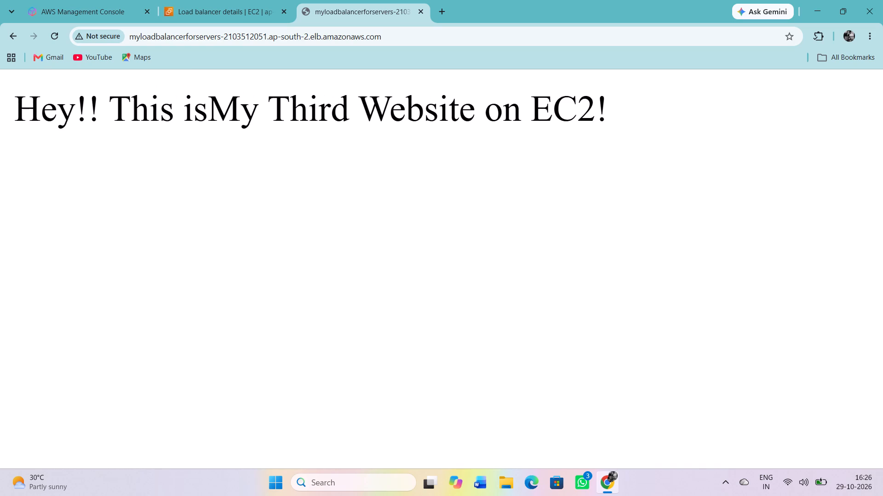
Reload the load balancer's page many times to examine how requests are distributed among the three servers, and close the page.
click(57, 39)
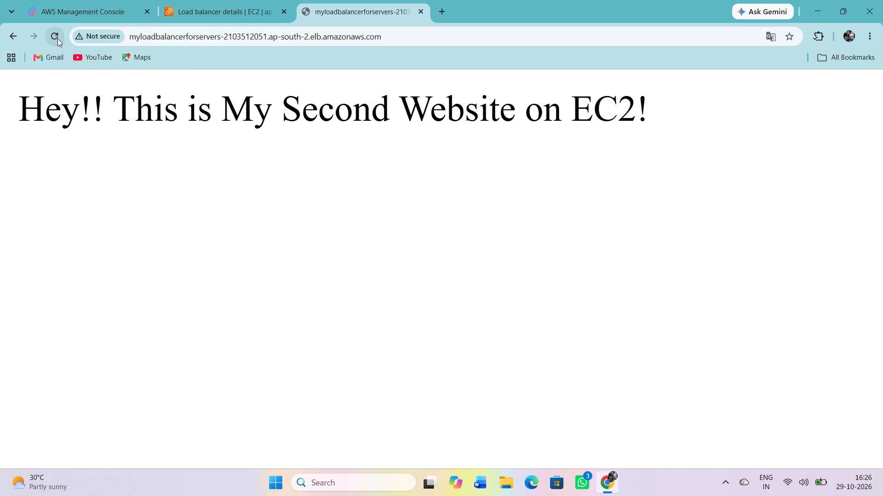
click(57, 39)
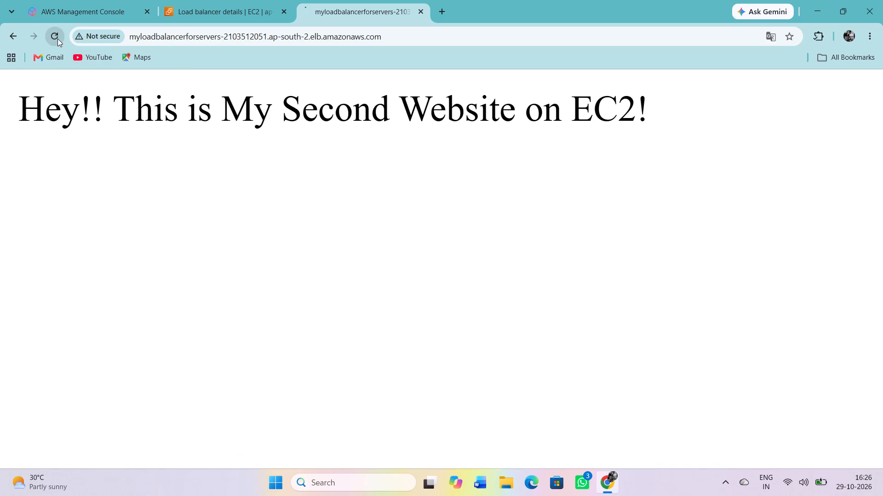
click(57, 39)
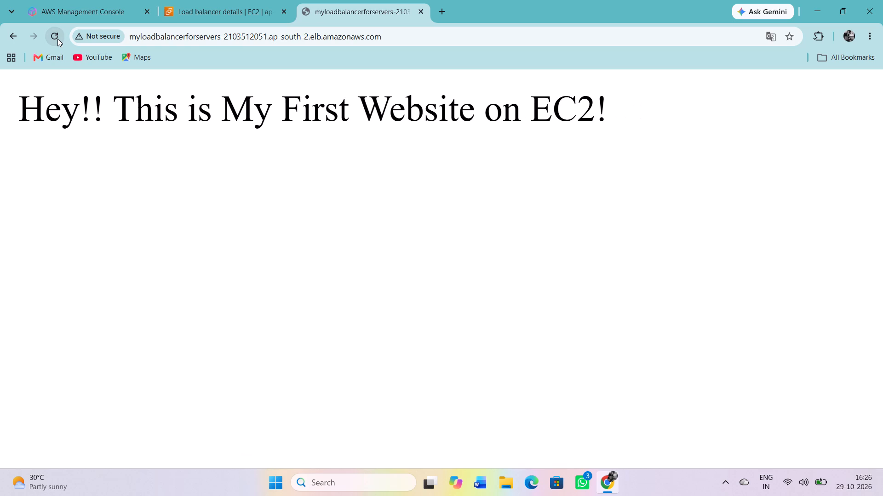
click(57, 39)
click(57, 39)
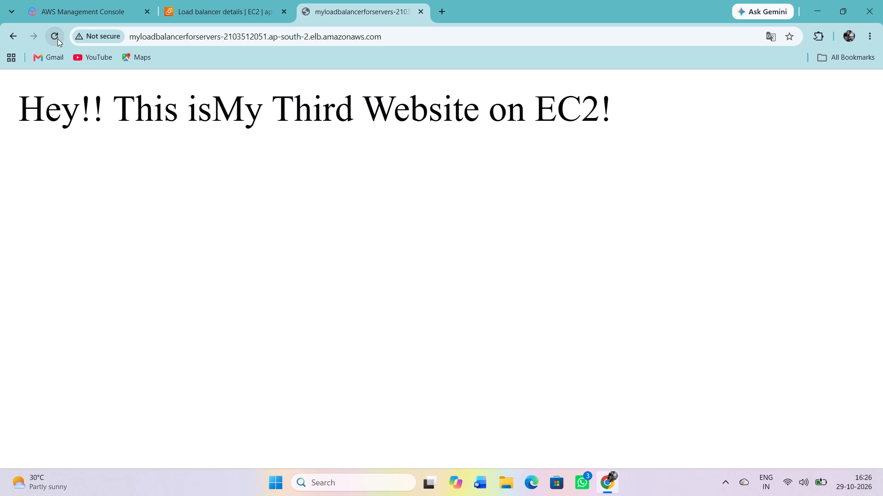
click(57, 39)
triple_click(57, 39)
triple_click(57, 39)
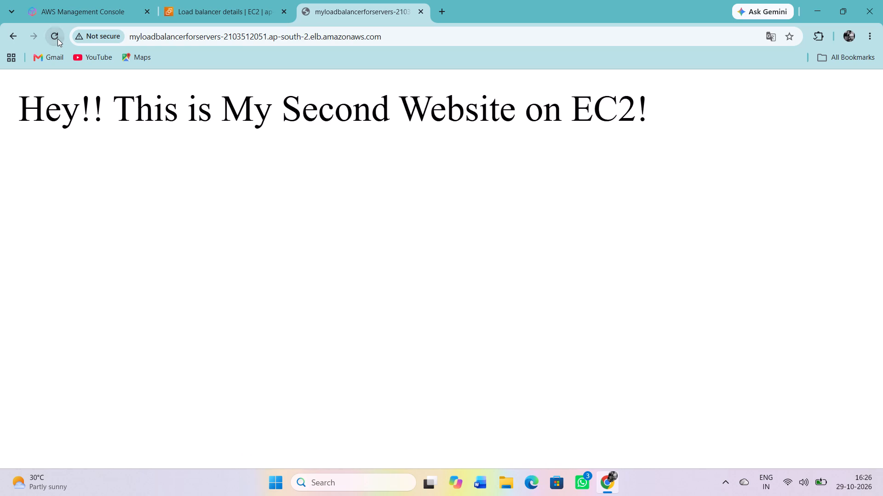
triple_click(57, 39)
triple_click(57, 39)
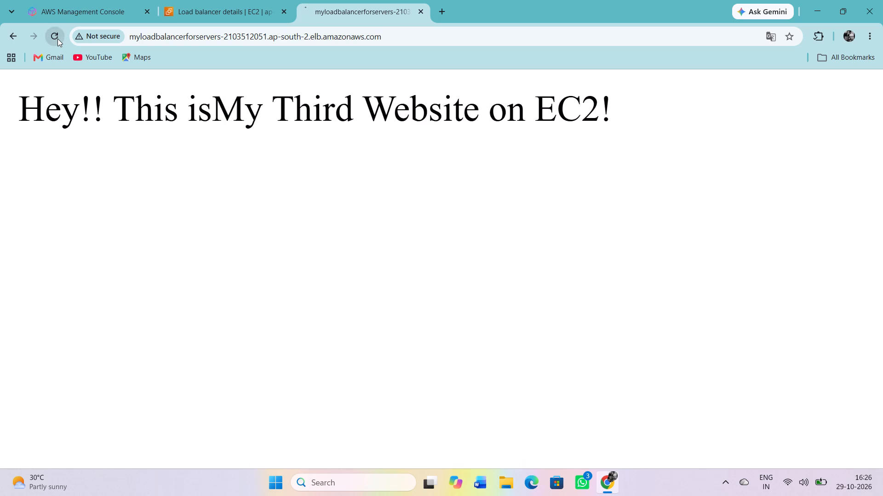
triple_click(57, 39)
triple_click(57, 39)
triple_click(57, 39)
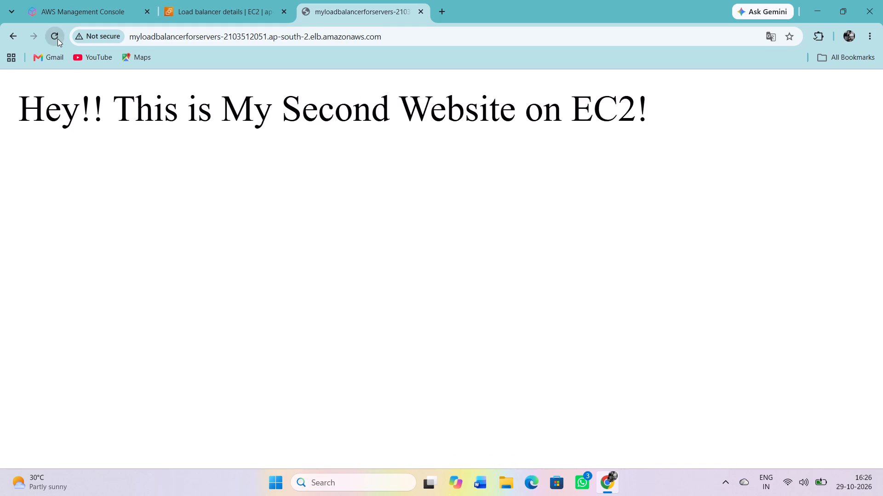
triple_click(57, 39)
triple_click(57, 39)
triple_click(57, 39)
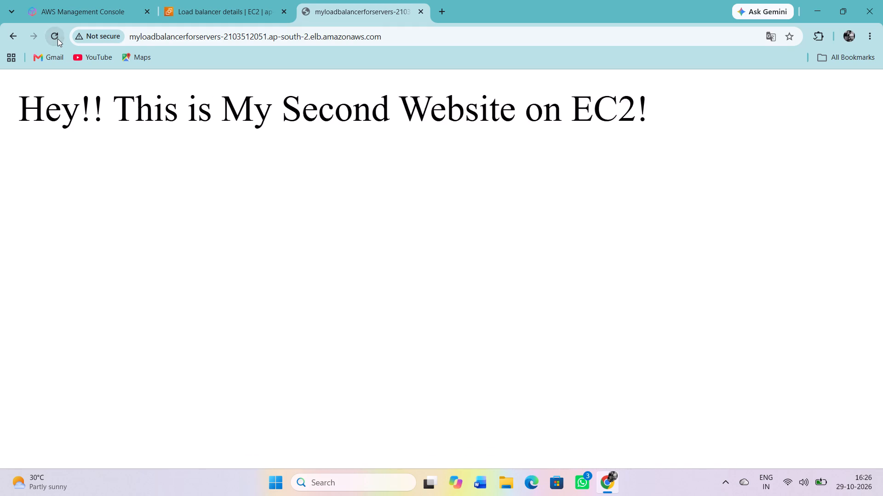
triple_click(57, 39)
triple_click(57, 39)
triple_click(57, 39)
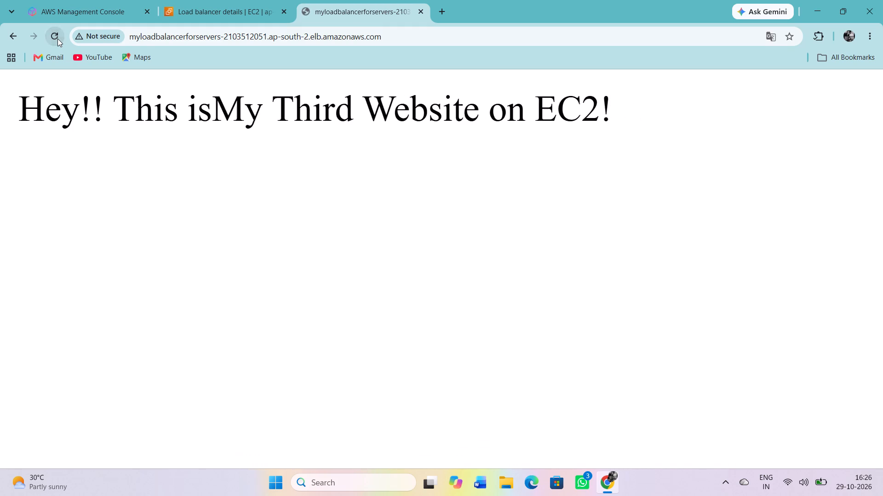
triple_click(57, 39)
triple_click(57, 39)
triple_click(57, 39)
triple_click(57, 39)
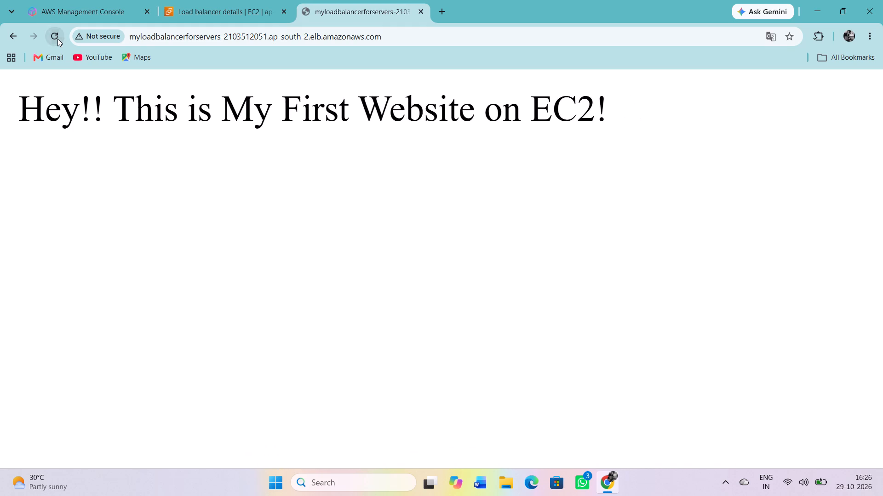
triple_click(57, 39)
triple_click(57, 39)
triple_click(57, 39)
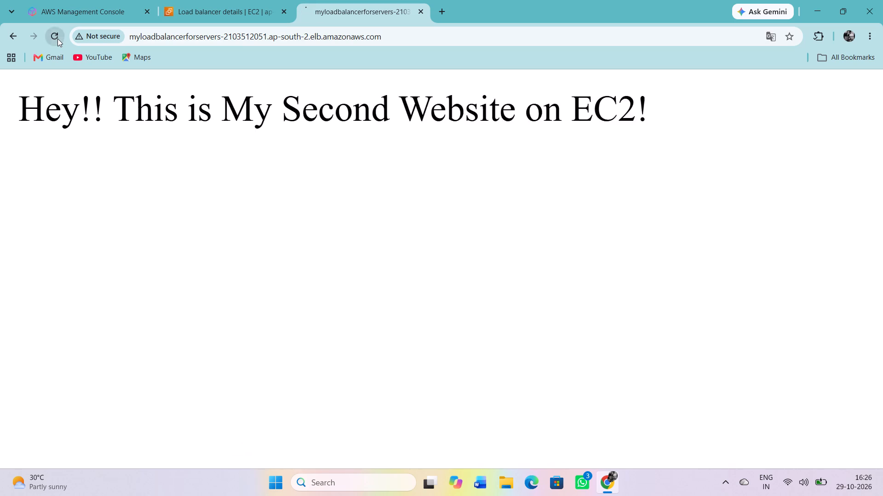
triple_click(57, 39)
triple_click(57, 39)
triple_click(57, 39)
triple_click(57, 39)
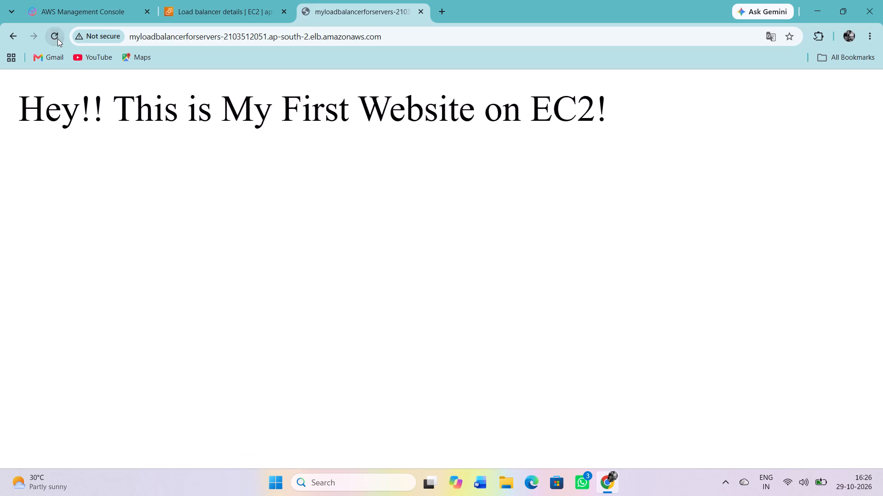
triple_click(57, 39)
triple_click(57, 39)
triple_click(57, 39)
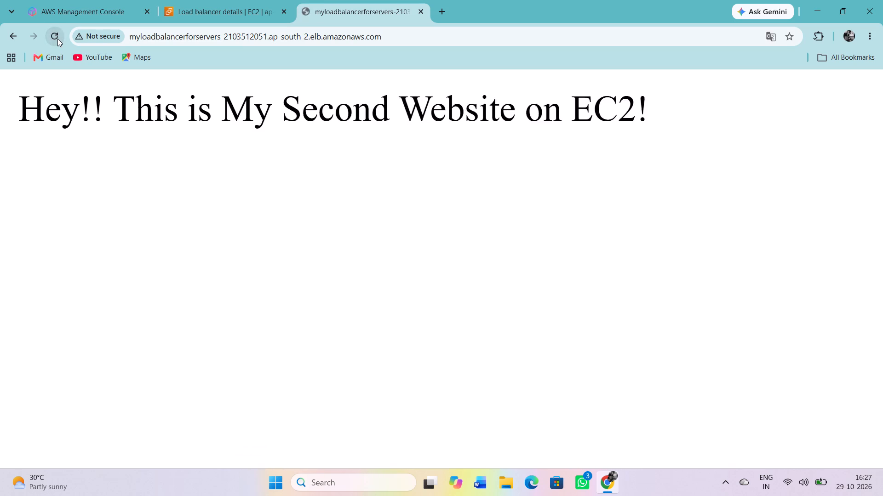
triple_click(57, 39)
triple_click(57, 39)
triple_click(57, 39)
triple_click(57, 39)
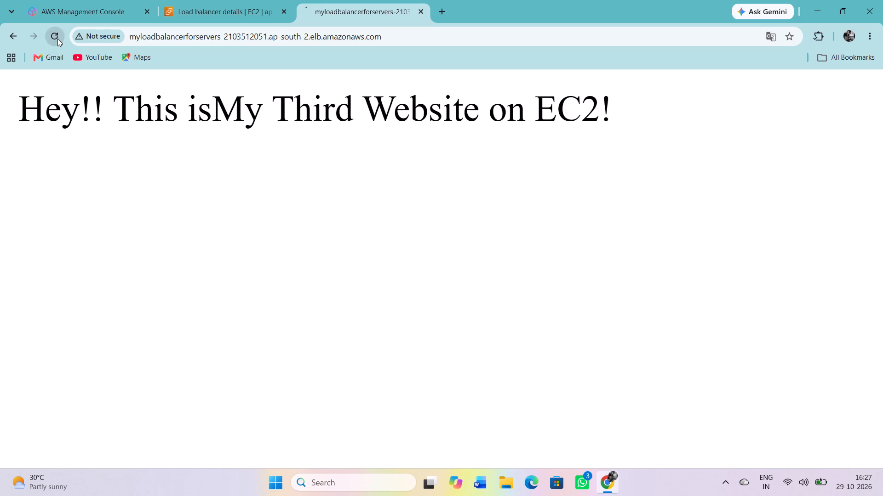
triple_click(57, 39)
triple_click(57, 39)
triple_click(57, 39)
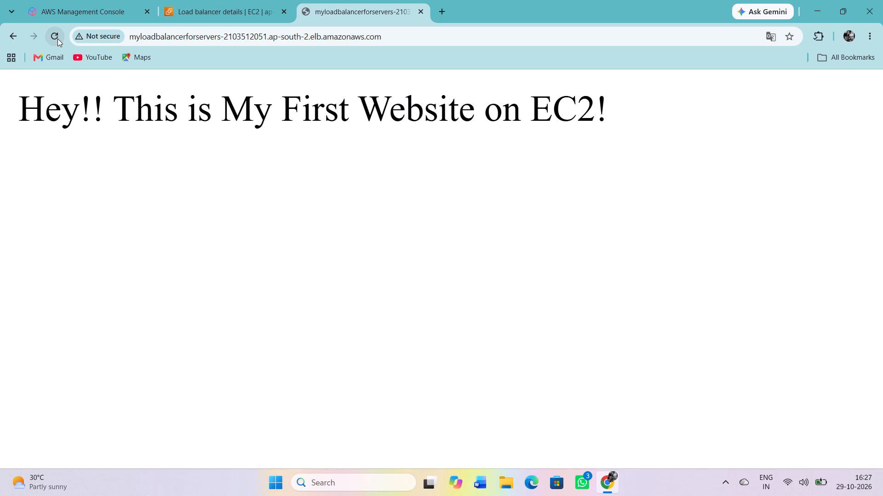
click(57, 39)
click(57, 39)
click(57, 39)
click(422, 10)
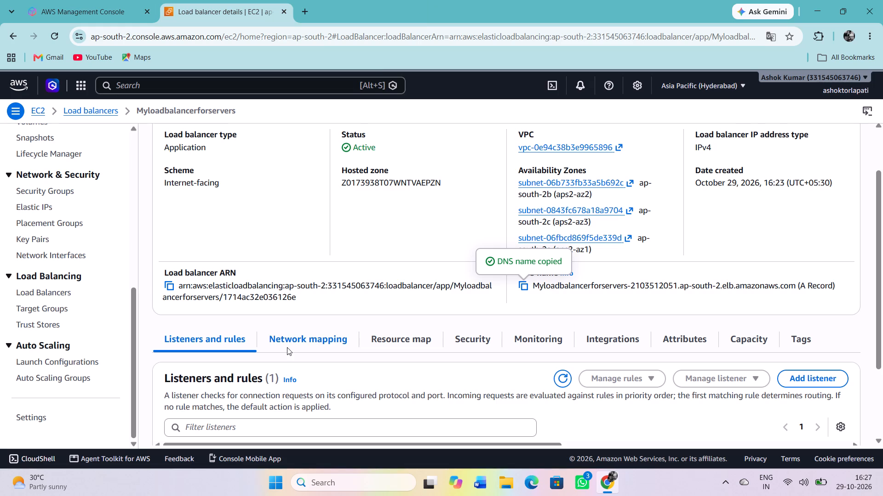
Start creating an EC2 Auto Scaling group and name it myautoscalinggroup.
click(54, 375)
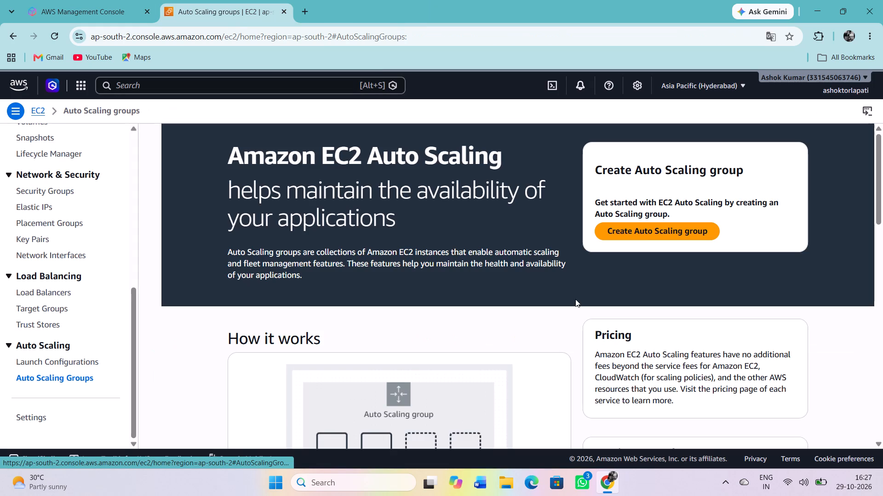
click(631, 228)
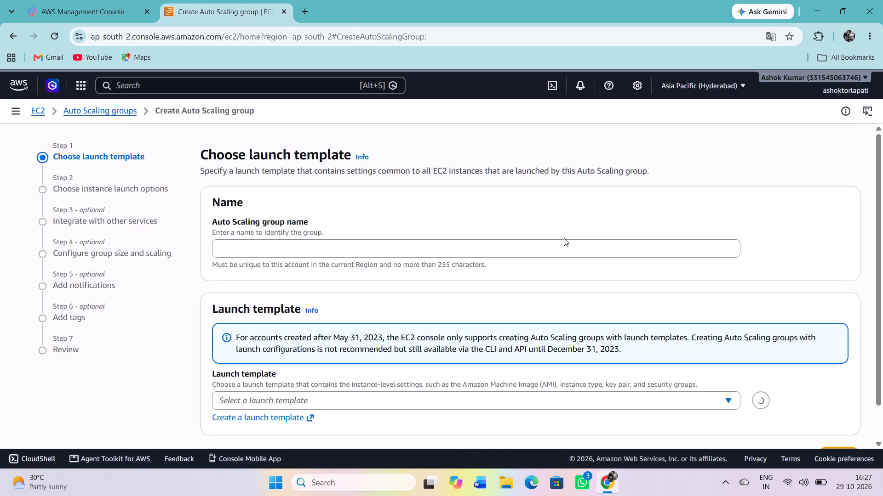
click(443, 252)
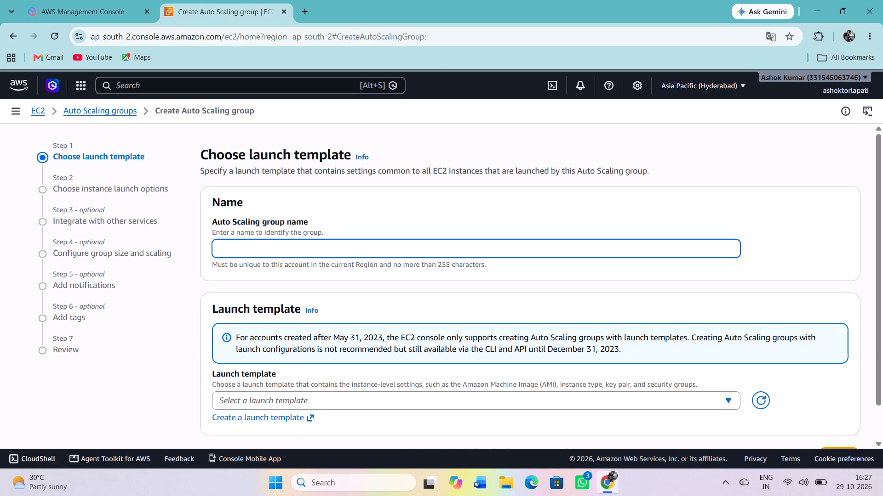
text(my)
text(aut)
key(o)
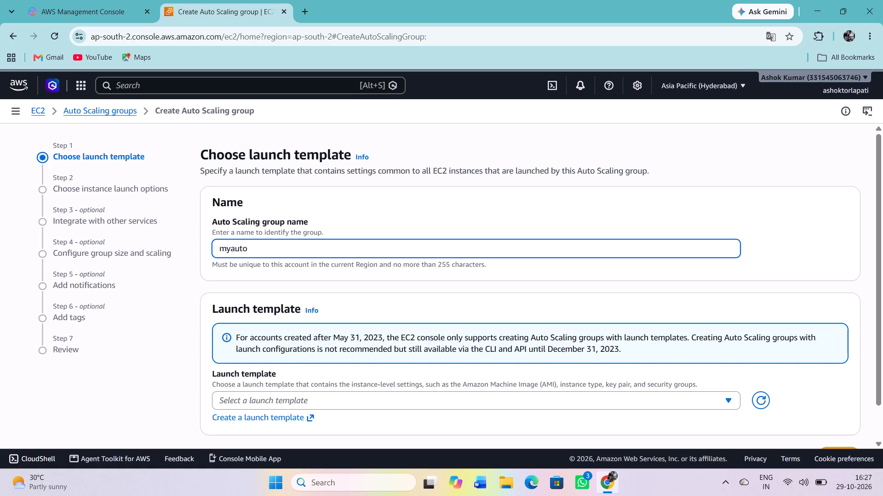
text(scaling)
text(gr)
key(u)
key(BackSpace)
text(oup)
Check which launch templates are available for the Auto Scaling group and open the form for creating a launch template.
scroll(443, 252, down, 2)
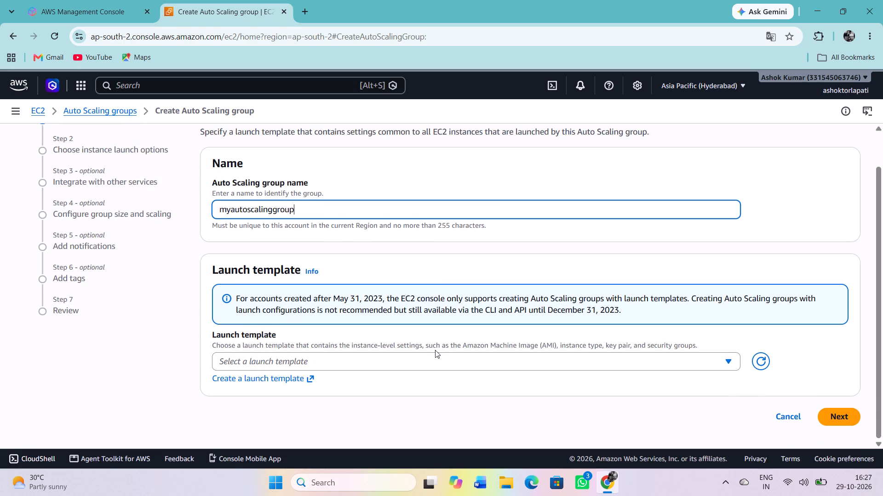
click(435, 350)
click(436, 355)
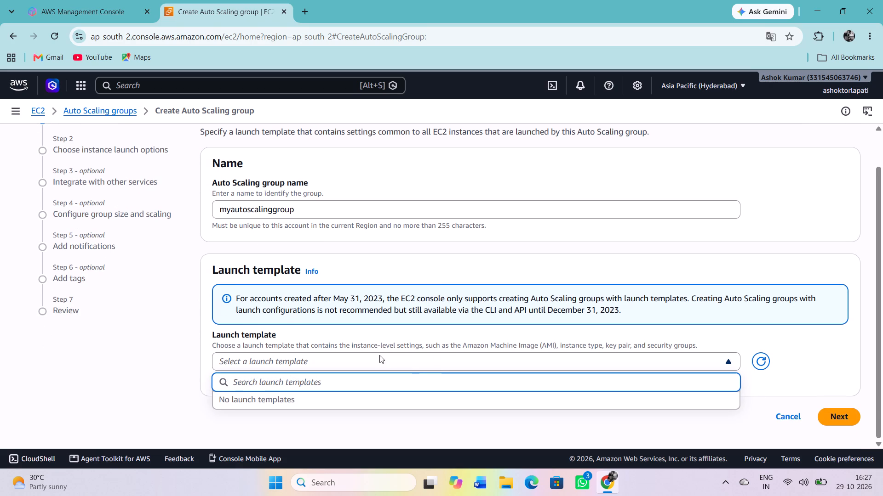
click(403, 346)
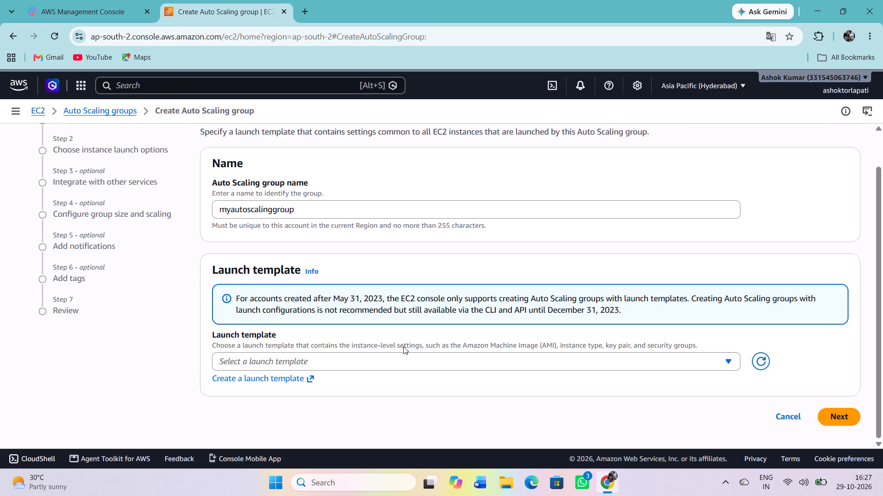
click(246, 378)
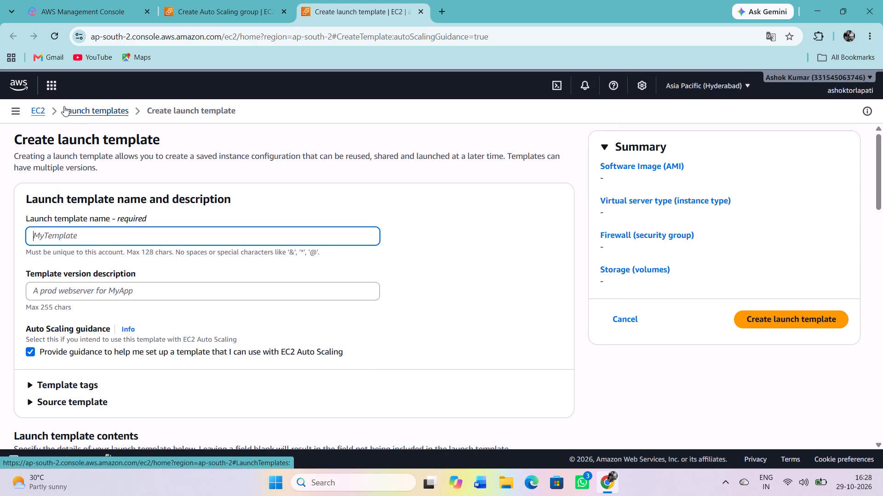
Leave the launch template form, examine the region's allocated Elastic IP addresses, and return to the EC2 dashboard.
click(38, 108)
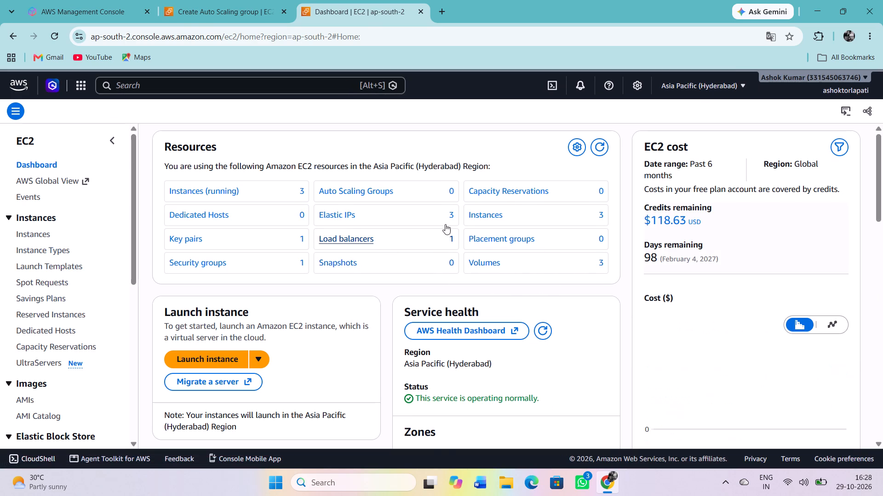
click(346, 215)
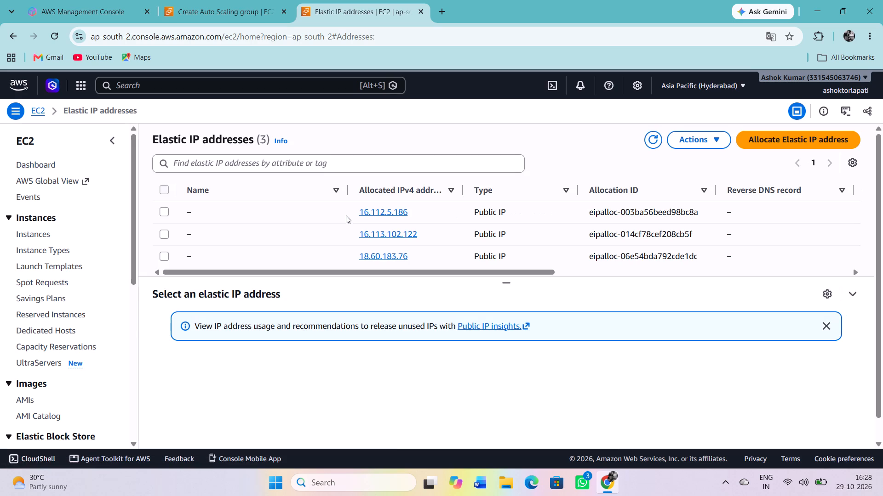
scroll(401, 245, down, 2)
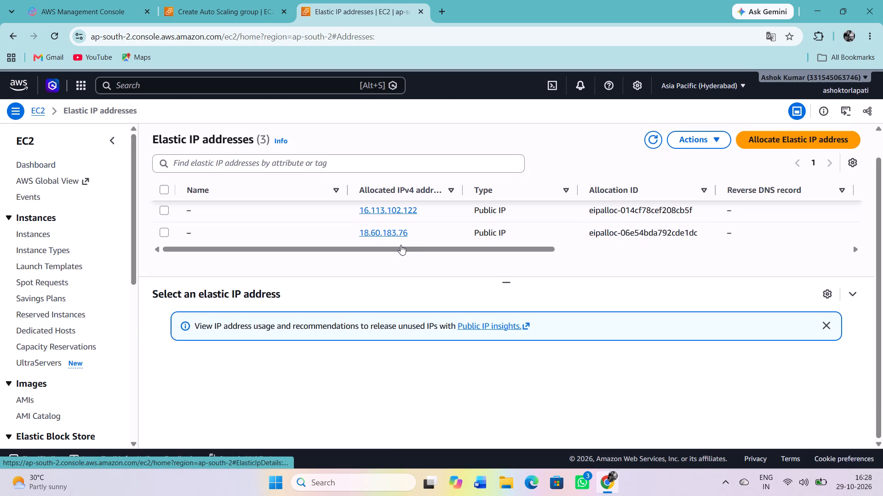
scroll(401, 245, down, 1)
scroll(401, 245, up, 2)
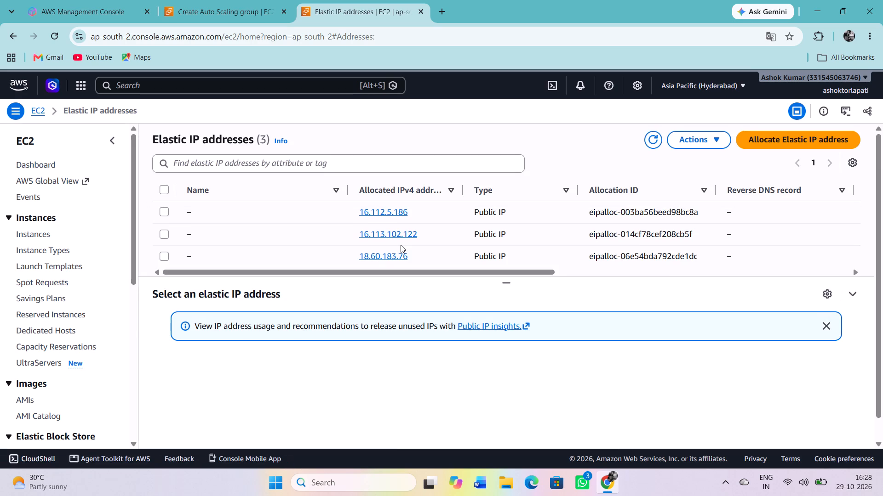
scroll(450, 243, down, 2)
scroll(450, 243, up, 1)
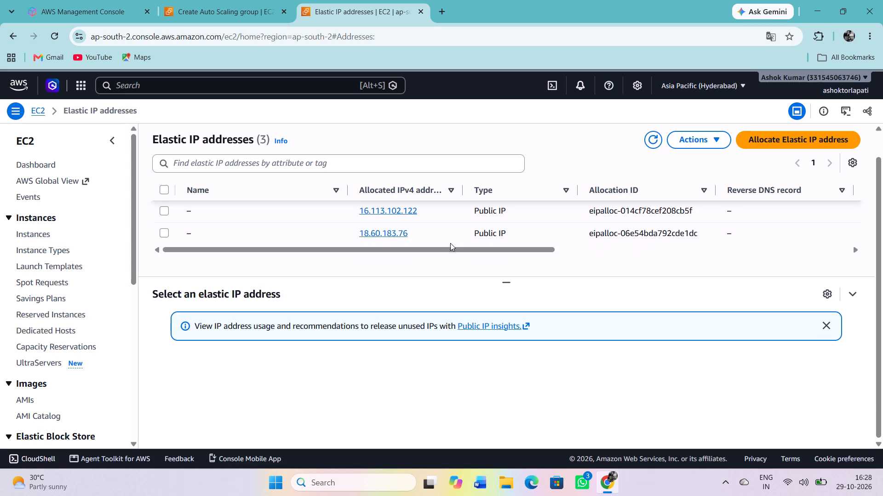
scroll(450, 243, up, 2)
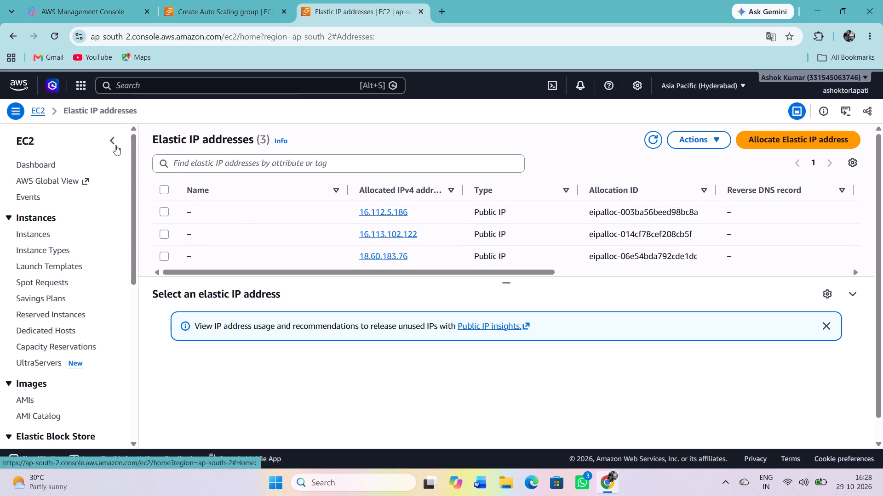
click(115, 143)
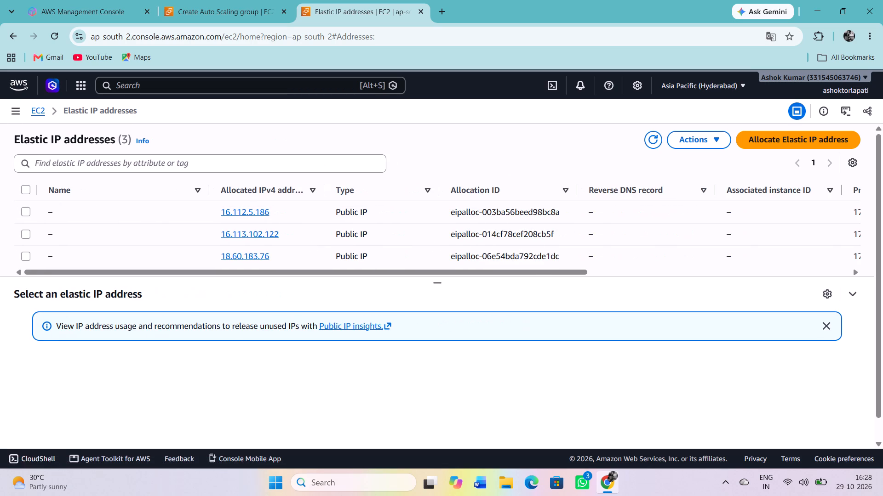
click(13, 109)
click(41, 110)
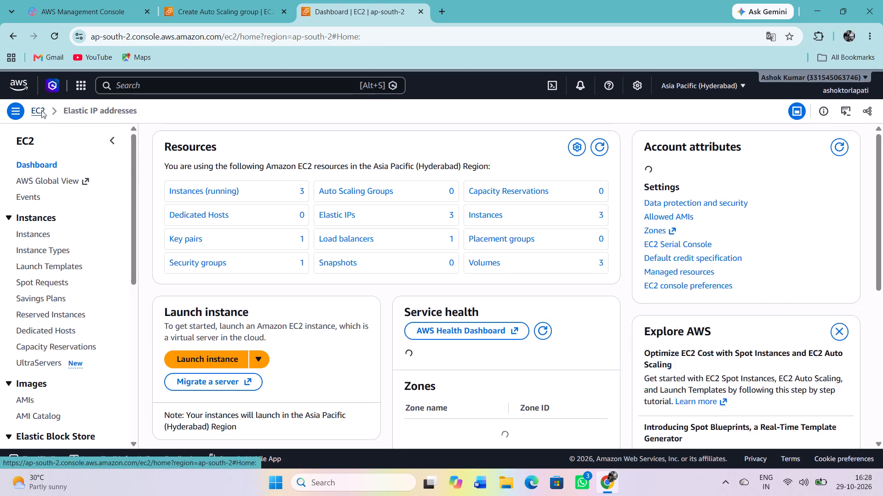
Open the list of EC2 instances and examine the three servers' states, types, status checks and availability zones.
scroll(57, 269, down, 2)
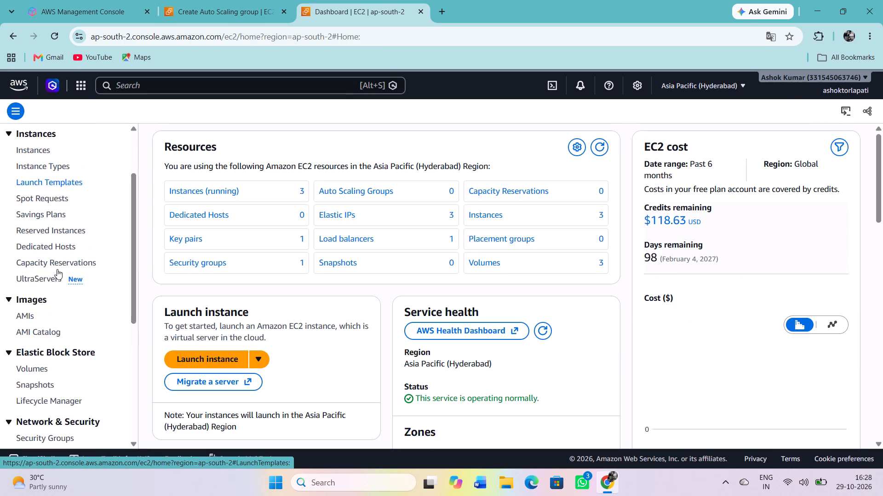
scroll(57, 269, down, 1)
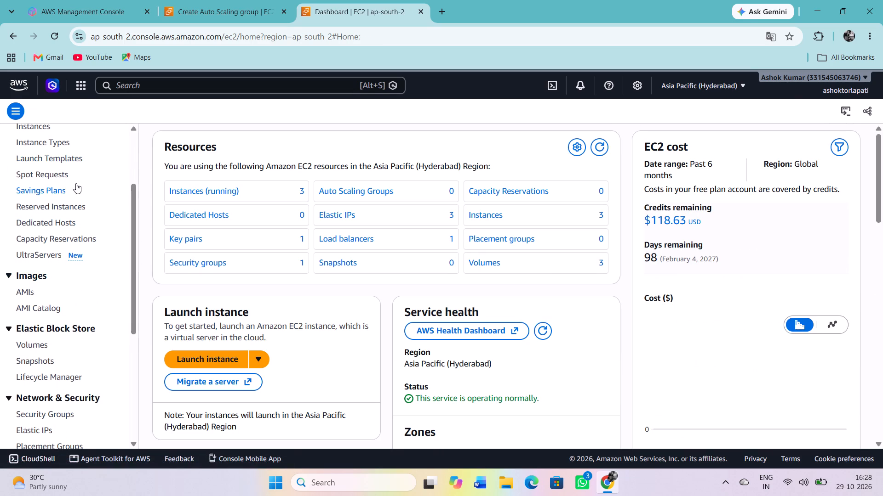
scroll(70, 158, up, 1)
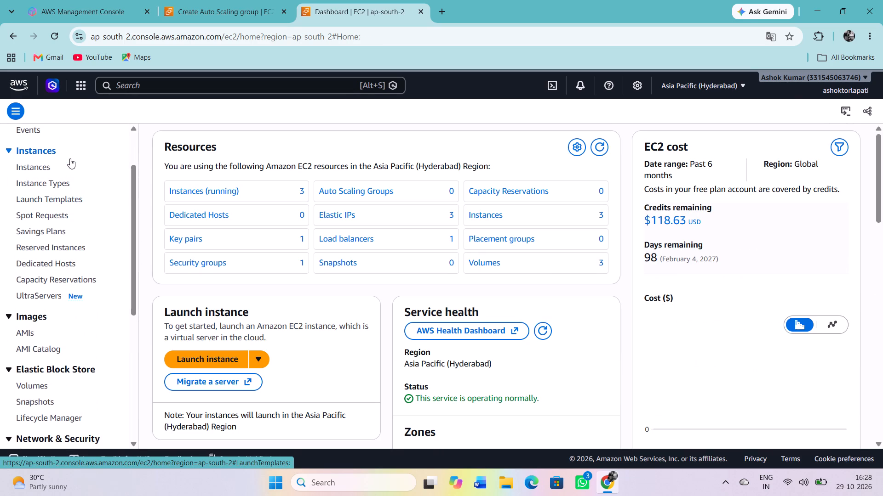
click(52, 168)
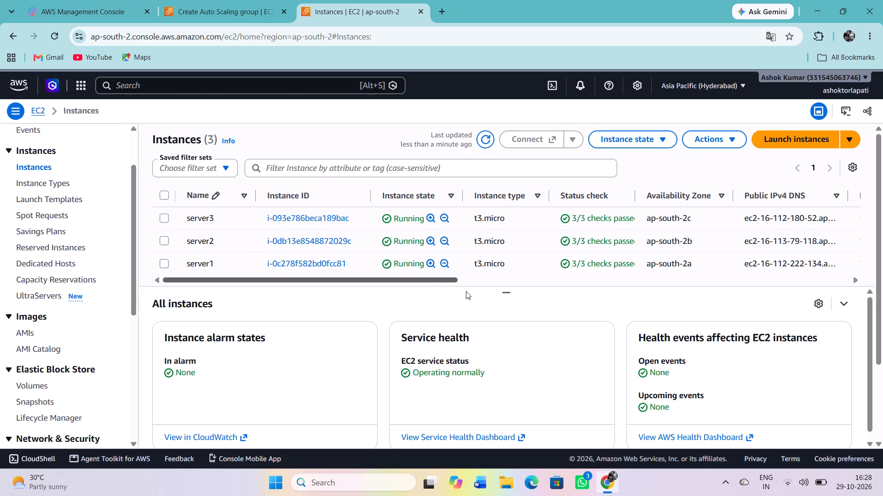
scroll(469, 295, right, 1)
scroll(469, 295, up, 1)
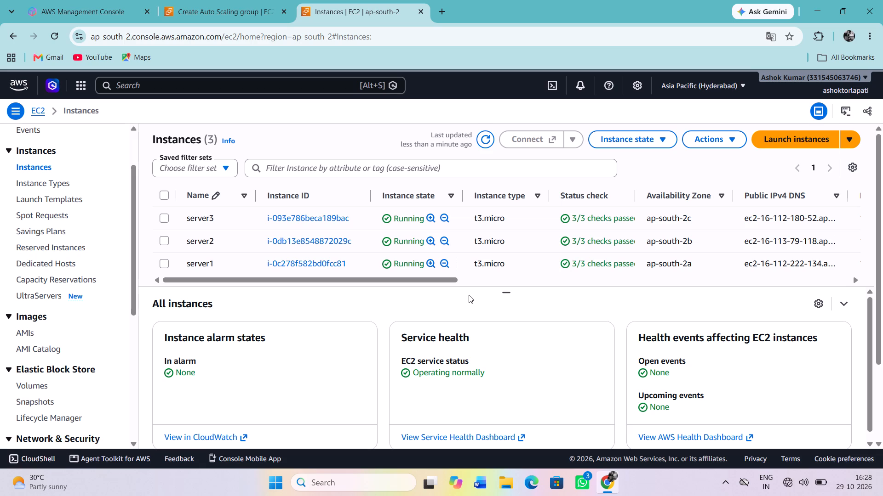
scroll(469, 295, up, 1)
scroll(525, 311, down, 2)
scroll(525, 311, right, 1)
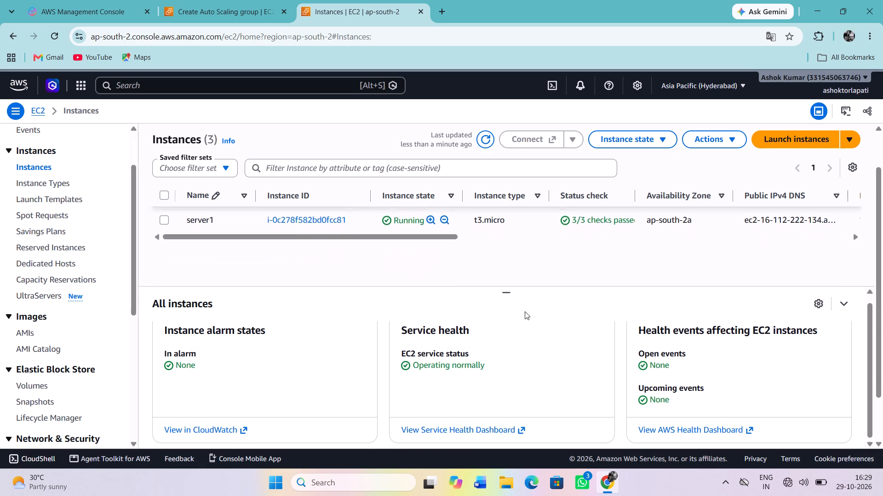
scroll(525, 311, right, 1)
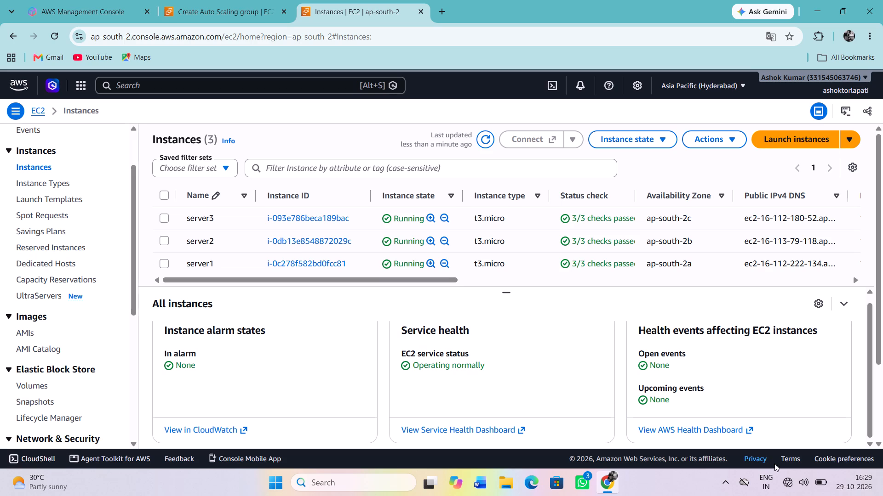
Check the computer's Wi-Fi connection and available networks in the Windows quick settings, and return to the instances list.
click(782, 478)
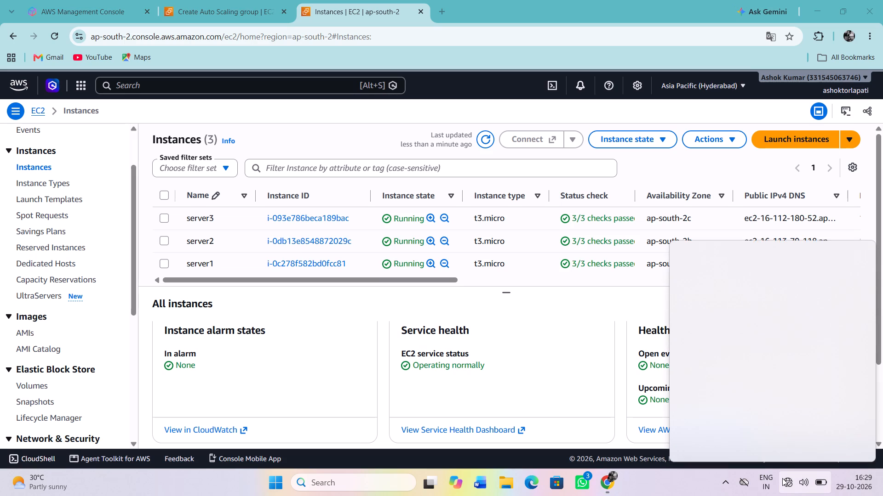
click(719, 272)
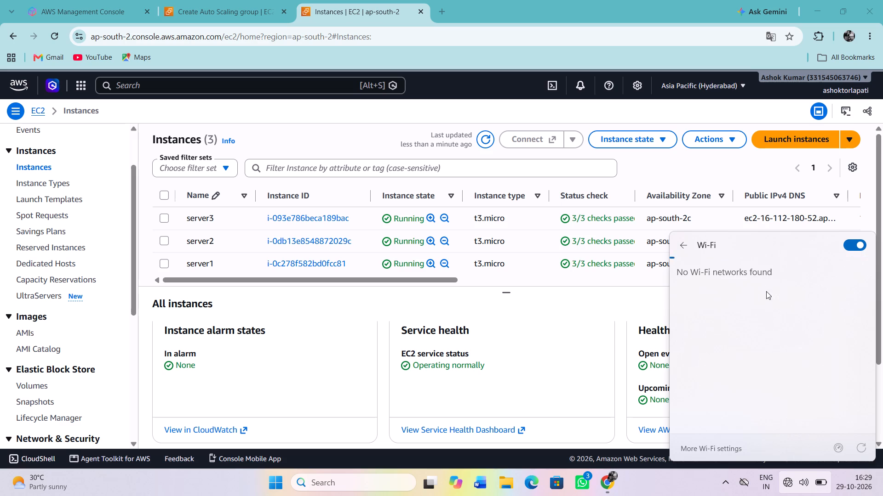
click(684, 245)
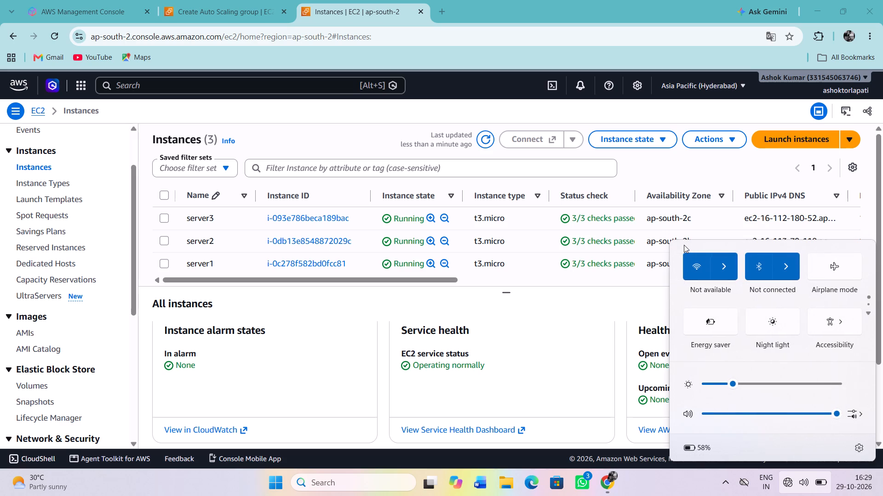
click(727, 271)
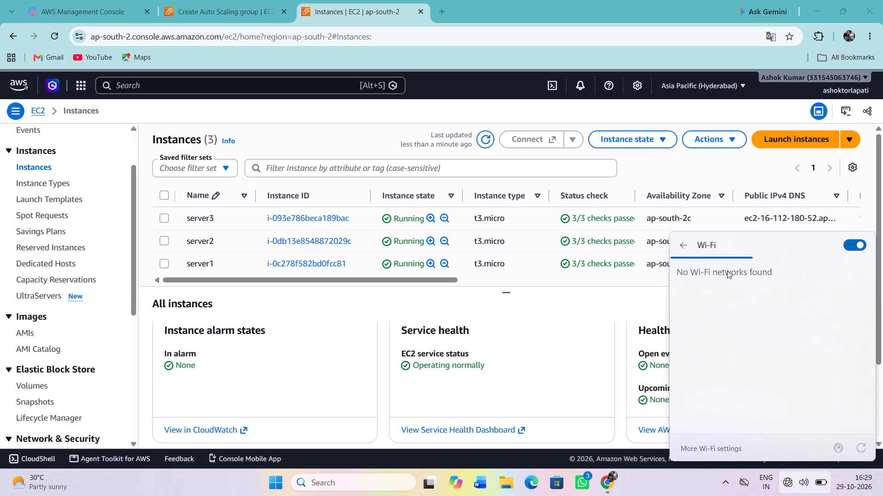
click(685, 242)
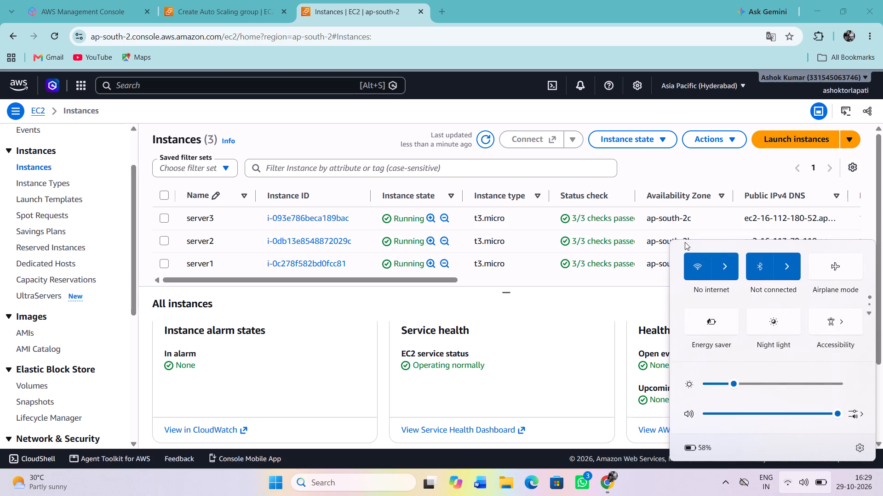
click(581, 304)
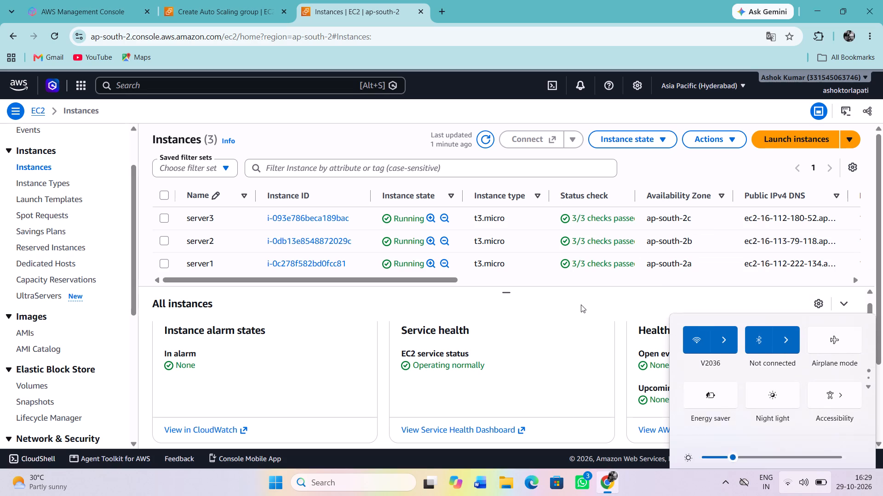
Select the server3 instance, examine its instance summary, and clear its selection.
click(165, 219)
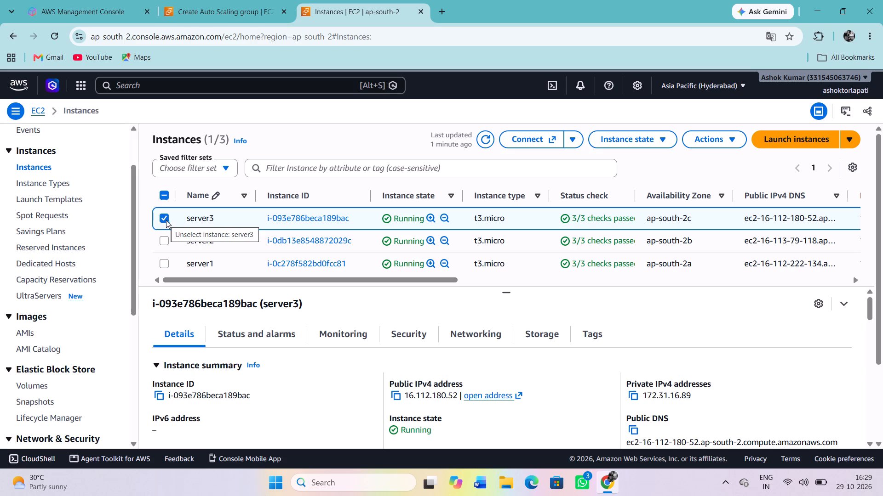
scroll(396, 376, down, 4)
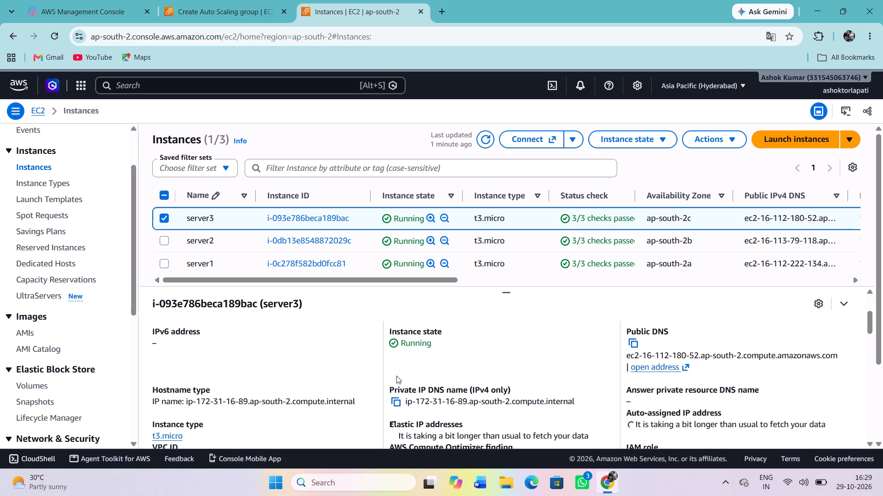
scroll(396, 376, down, 2)
scroll(396, 376, up, 4)
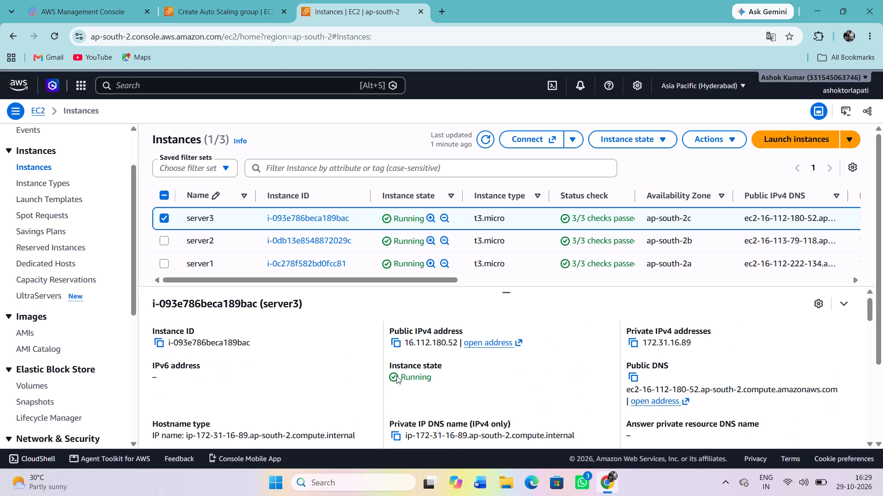
click(163, 217)
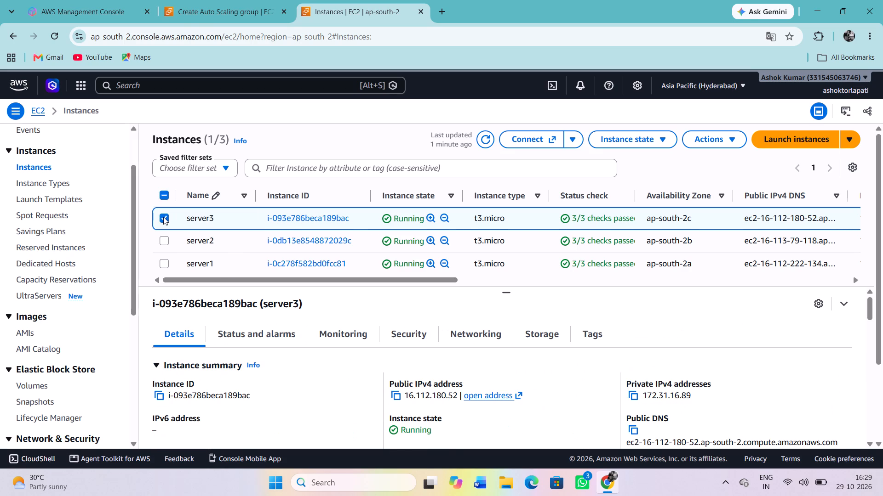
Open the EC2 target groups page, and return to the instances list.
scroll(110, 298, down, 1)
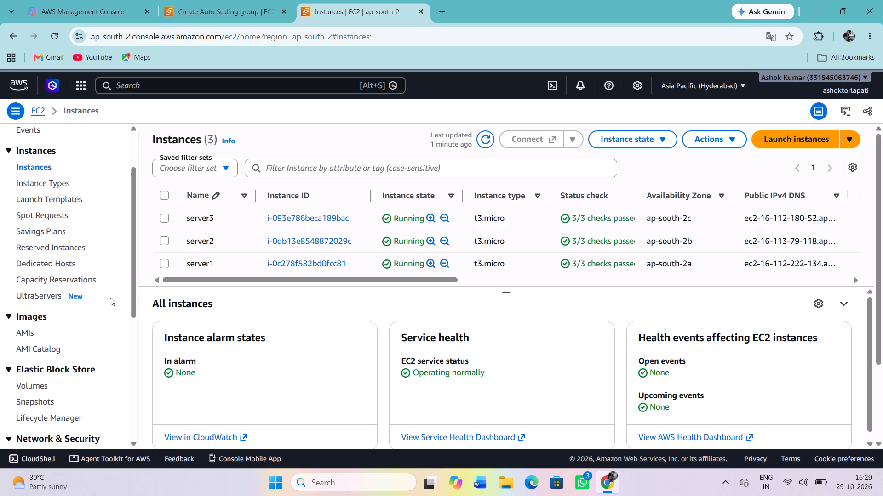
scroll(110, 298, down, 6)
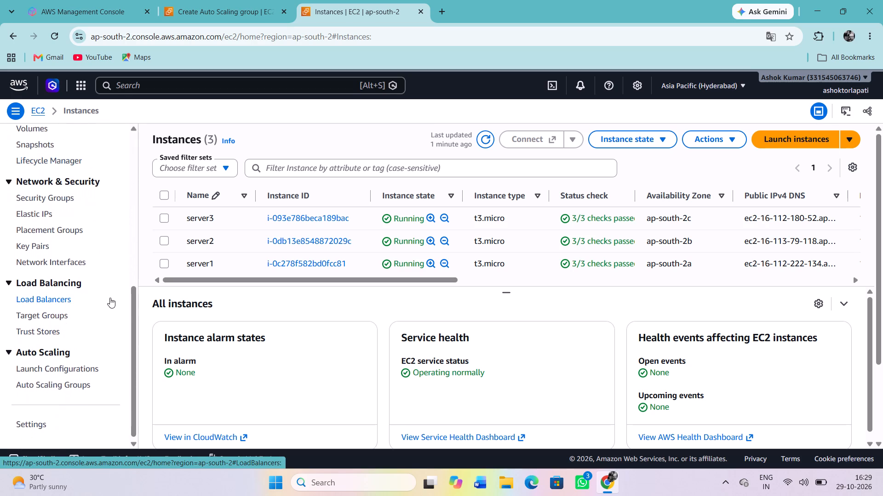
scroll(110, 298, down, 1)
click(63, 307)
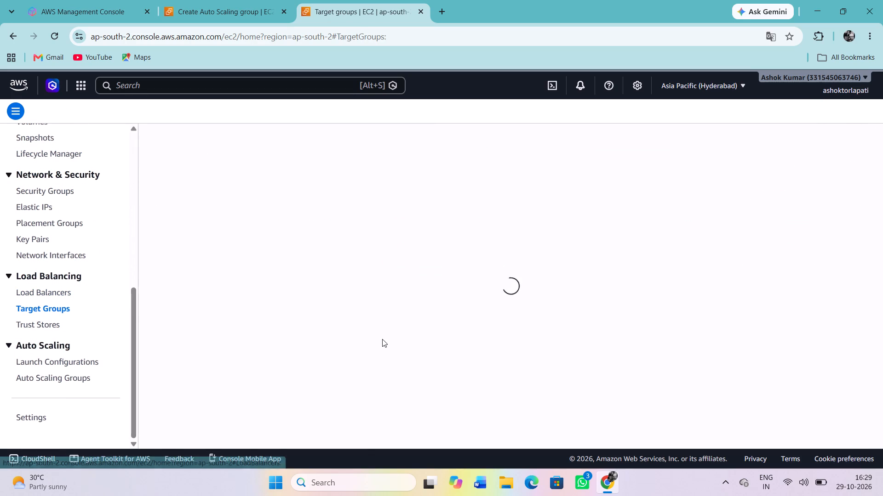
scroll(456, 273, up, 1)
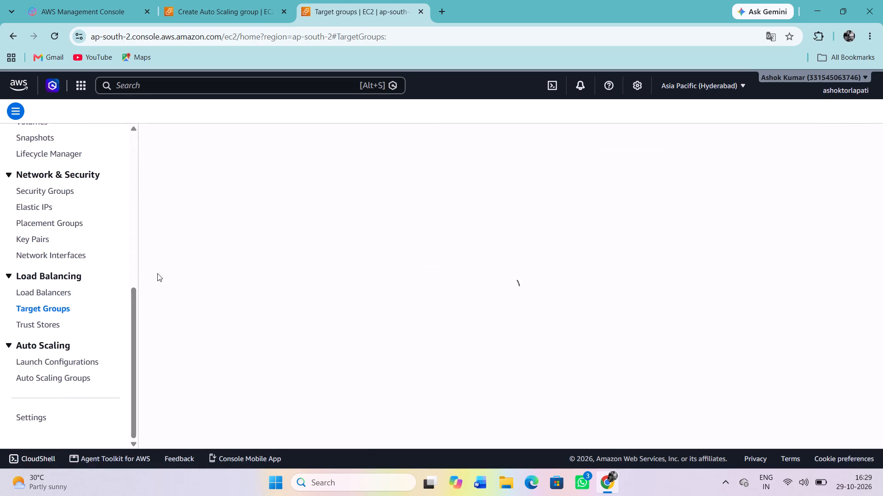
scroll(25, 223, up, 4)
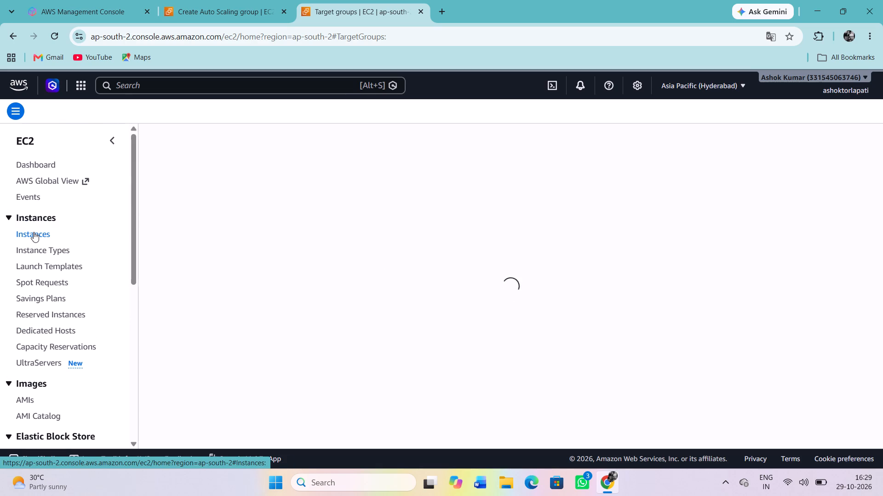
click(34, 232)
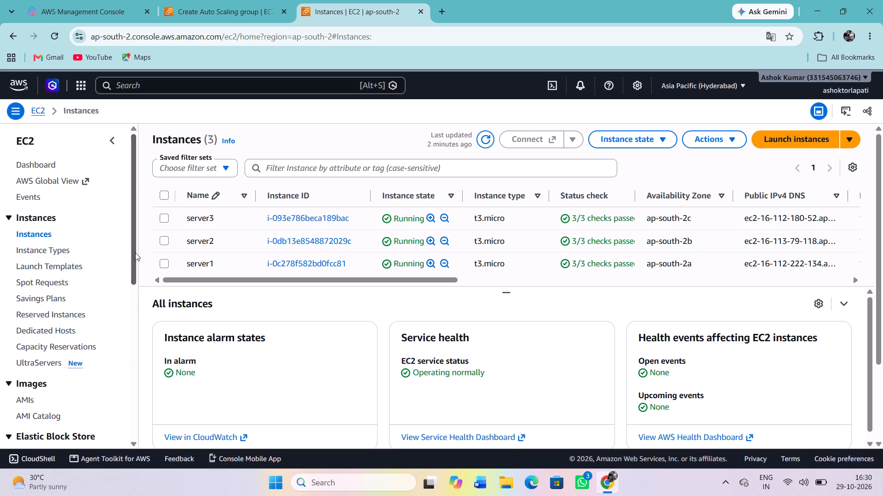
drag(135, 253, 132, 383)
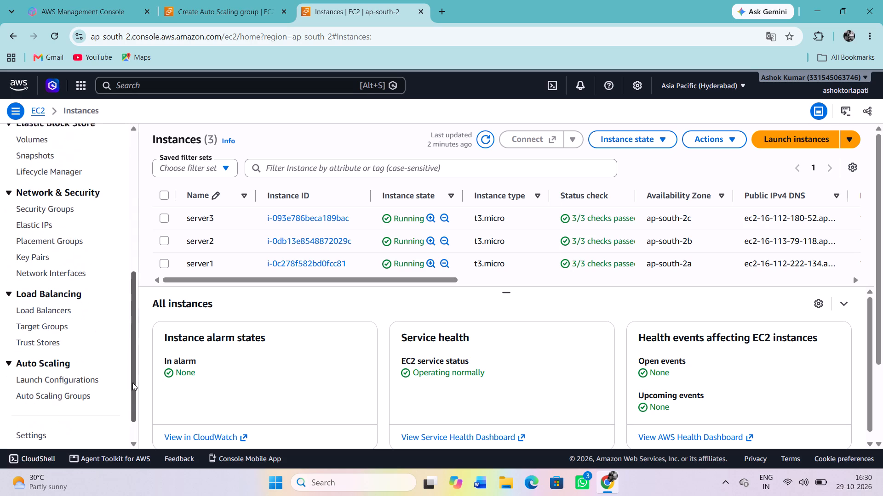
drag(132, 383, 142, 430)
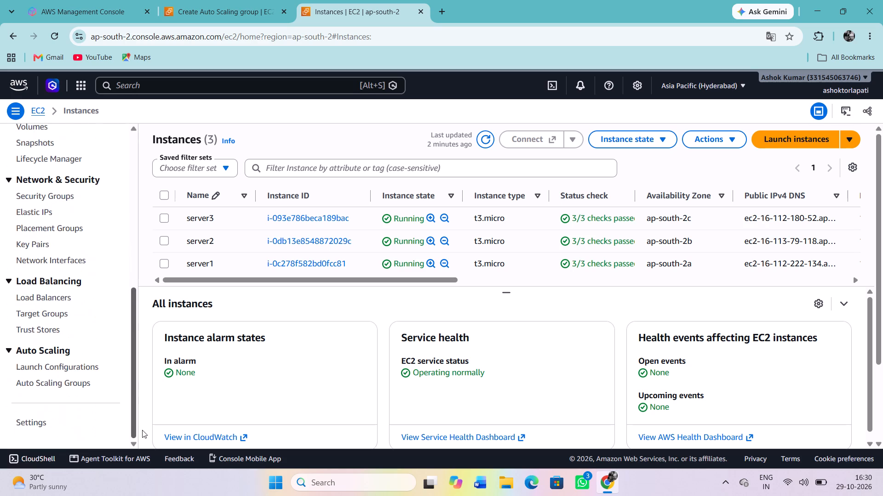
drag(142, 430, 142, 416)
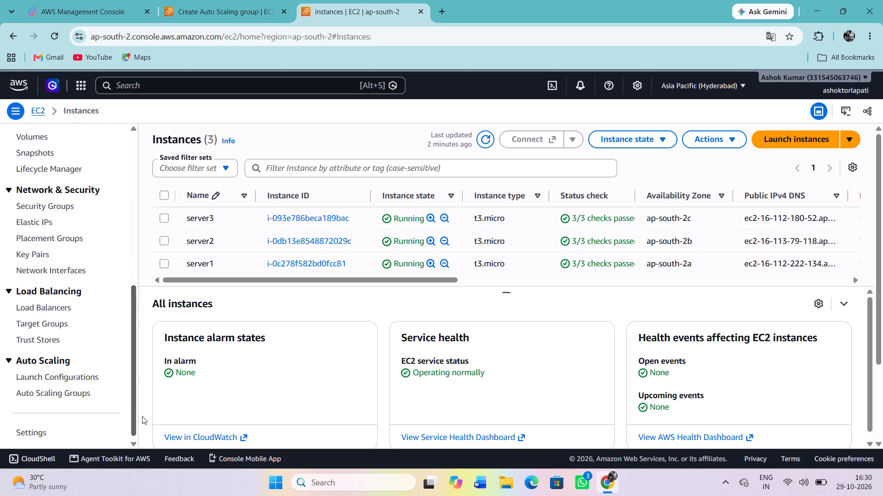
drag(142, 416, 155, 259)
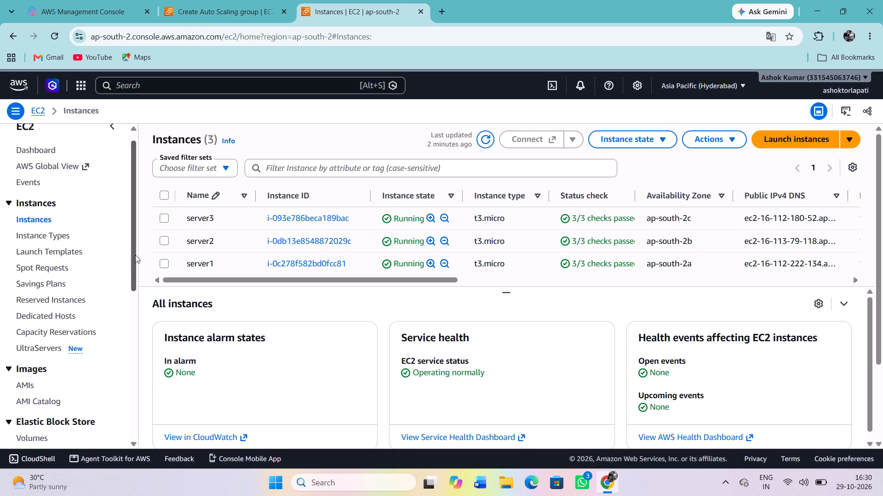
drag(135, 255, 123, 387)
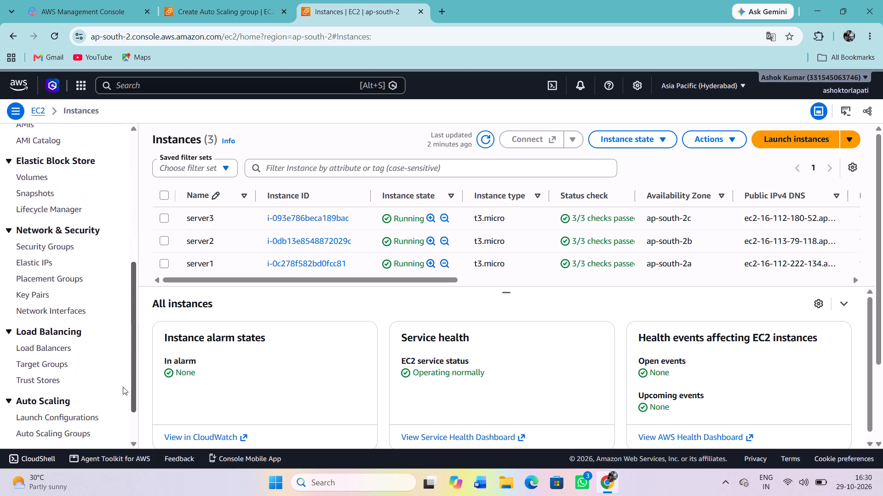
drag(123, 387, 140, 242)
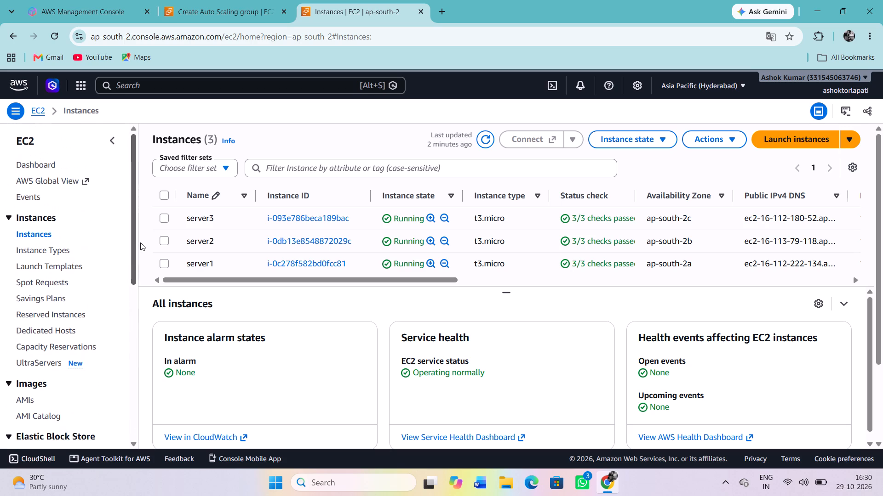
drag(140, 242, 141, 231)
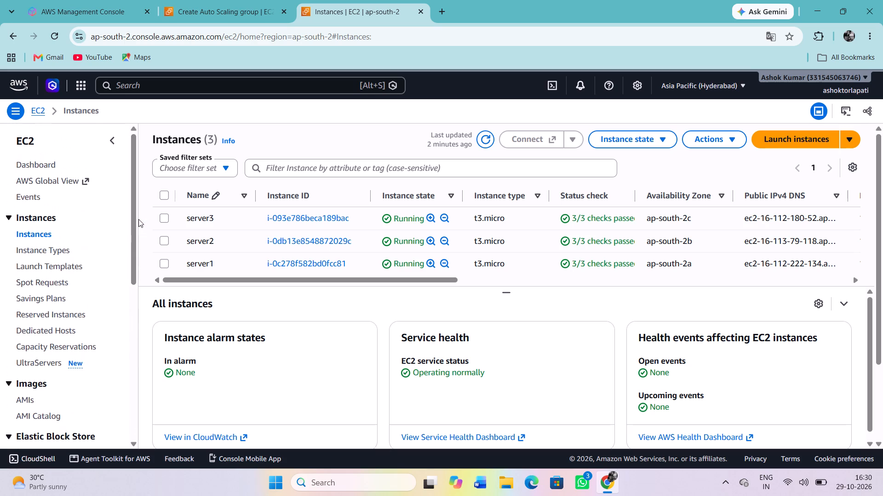
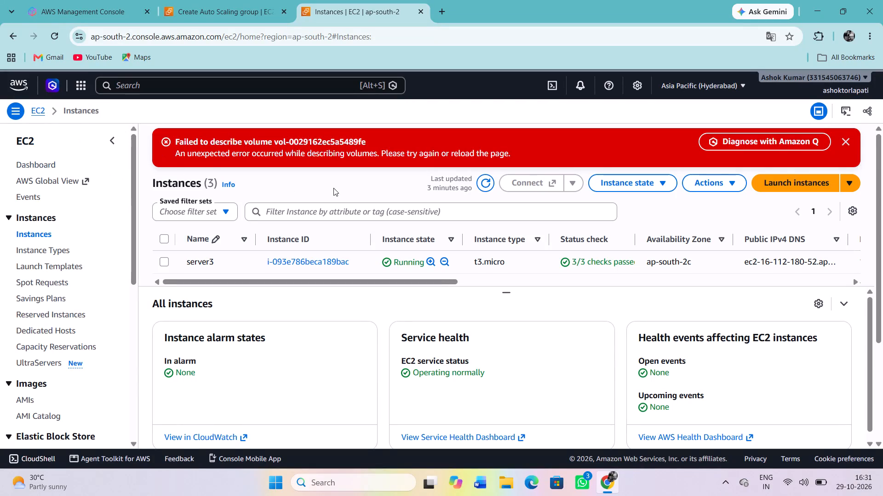
Dismiss the volume error notification above the instances list.
click(847, 140)
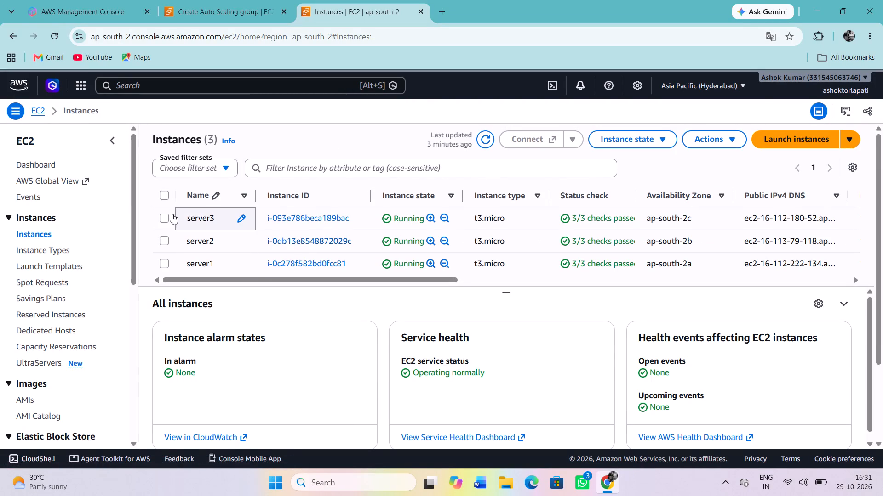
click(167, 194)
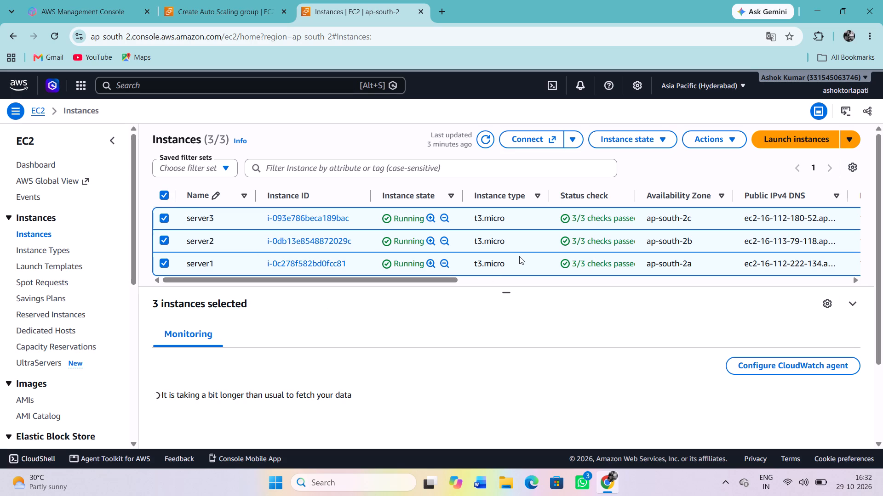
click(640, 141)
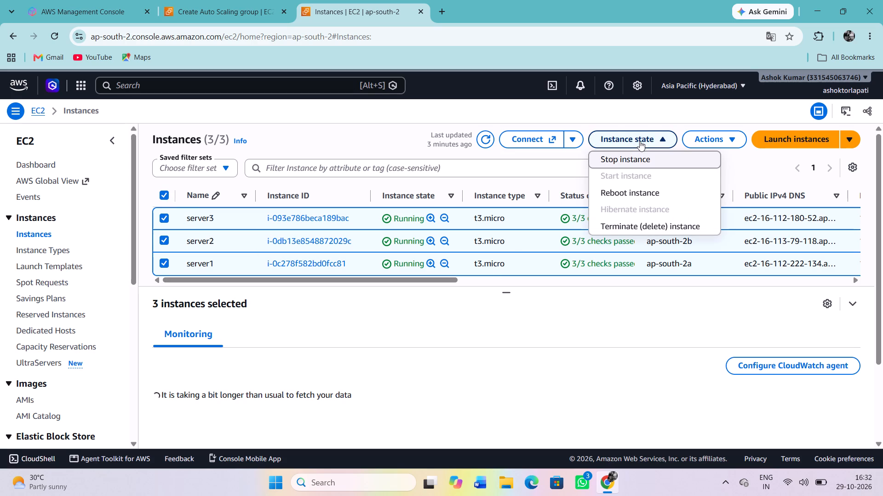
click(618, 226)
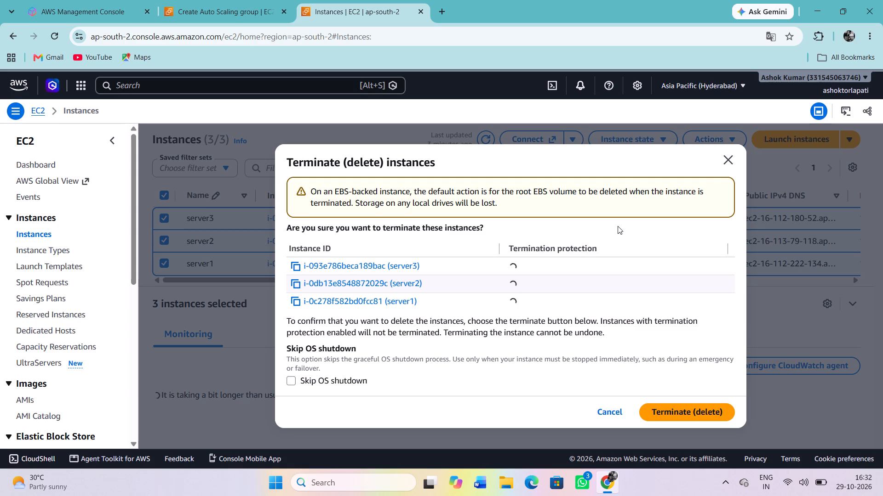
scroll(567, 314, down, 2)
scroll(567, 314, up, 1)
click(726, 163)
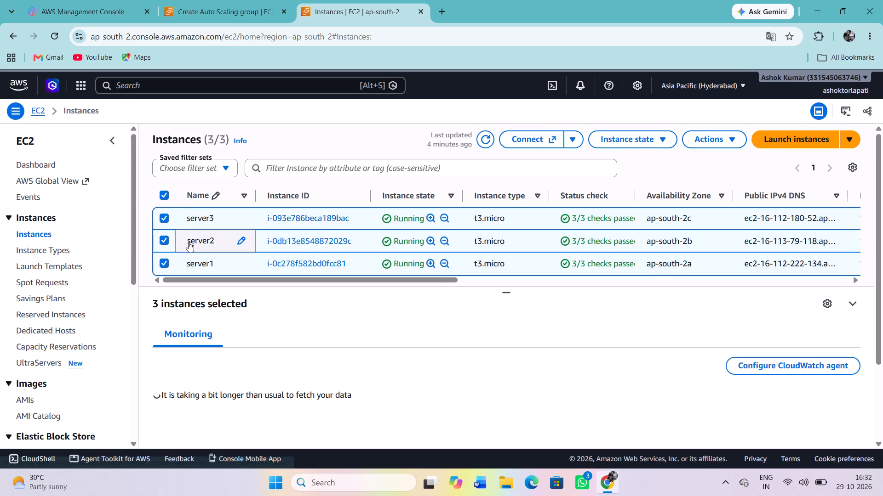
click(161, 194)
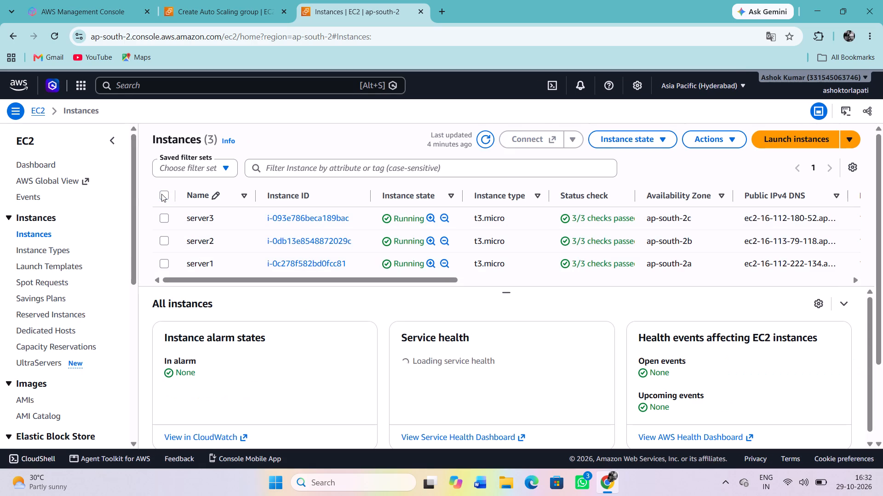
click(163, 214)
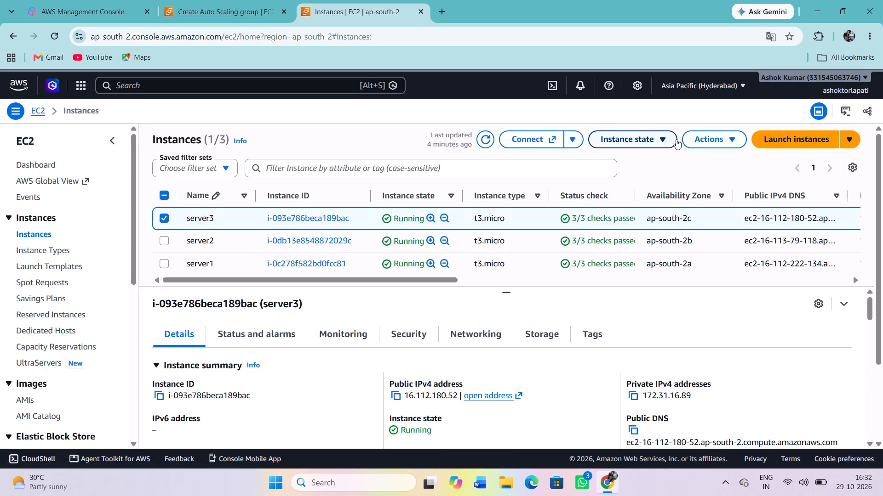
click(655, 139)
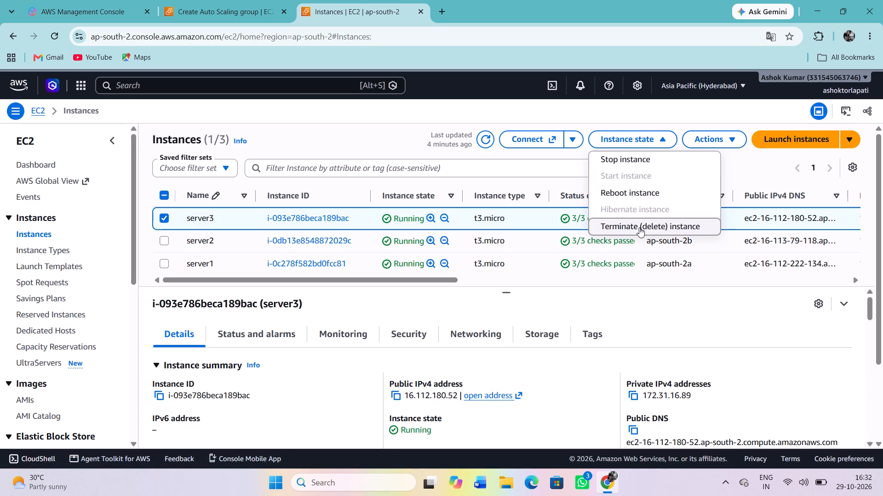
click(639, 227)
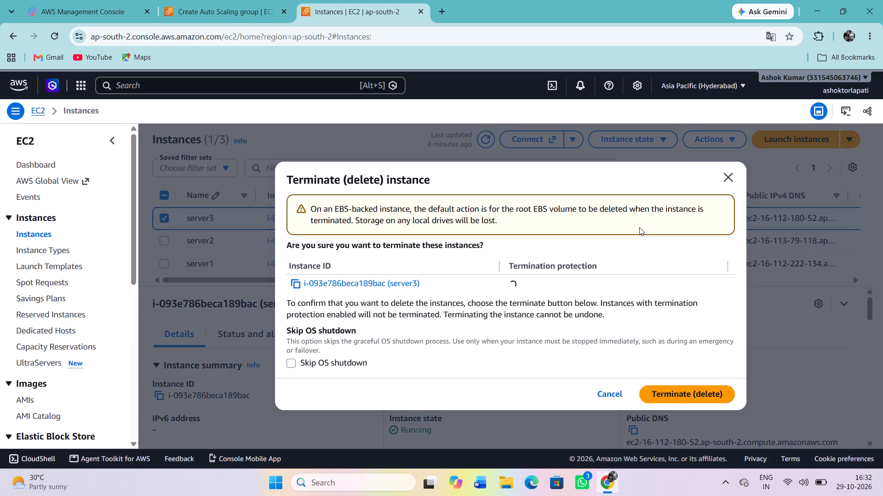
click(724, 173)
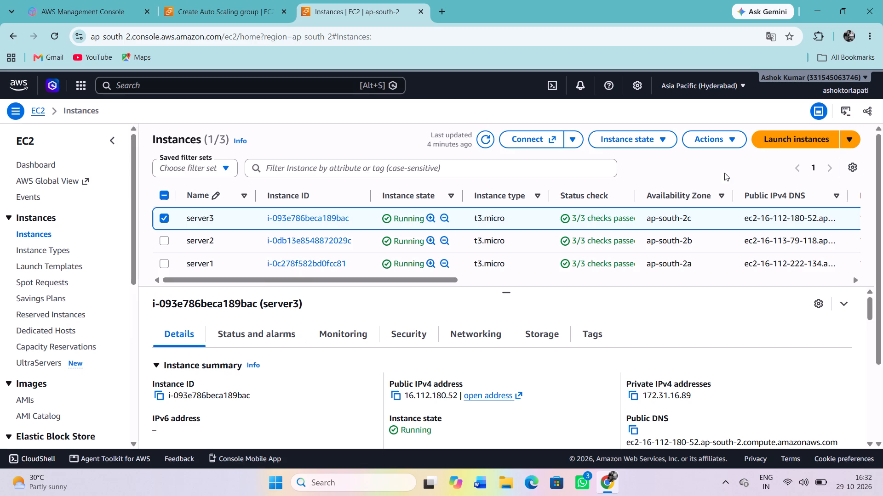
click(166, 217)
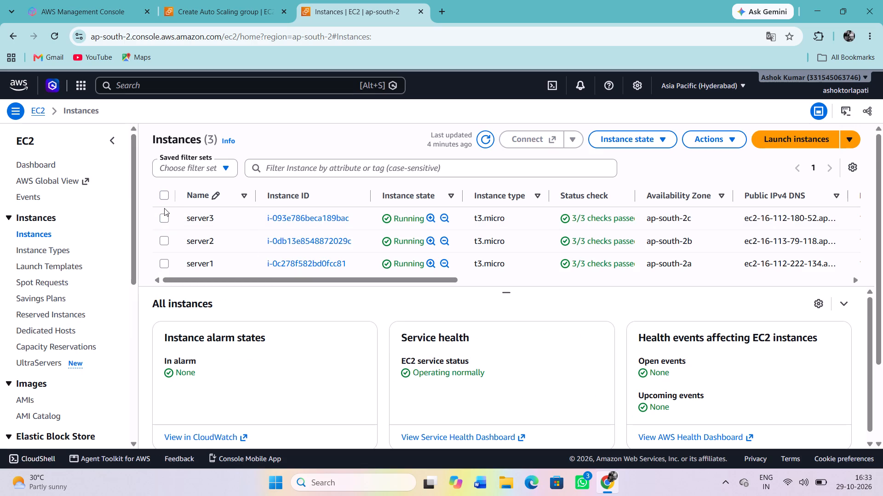
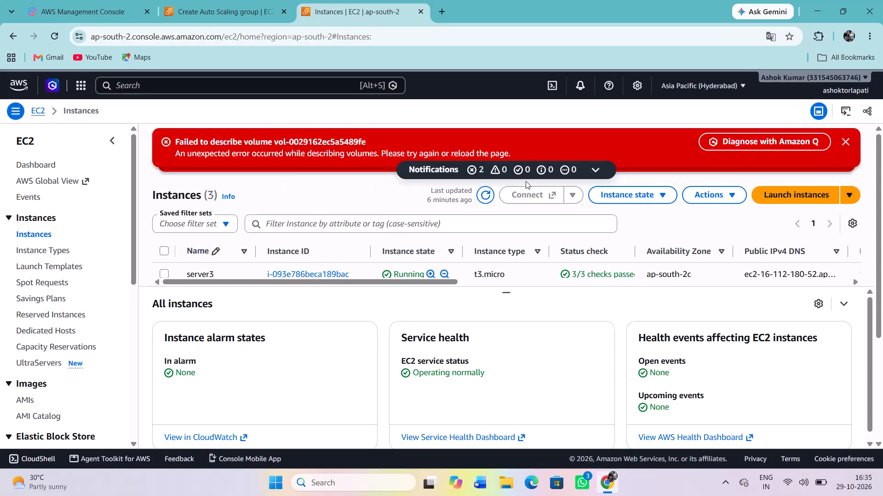
Dismiss the remaining error notifications above the instances list.
click(843, 140)
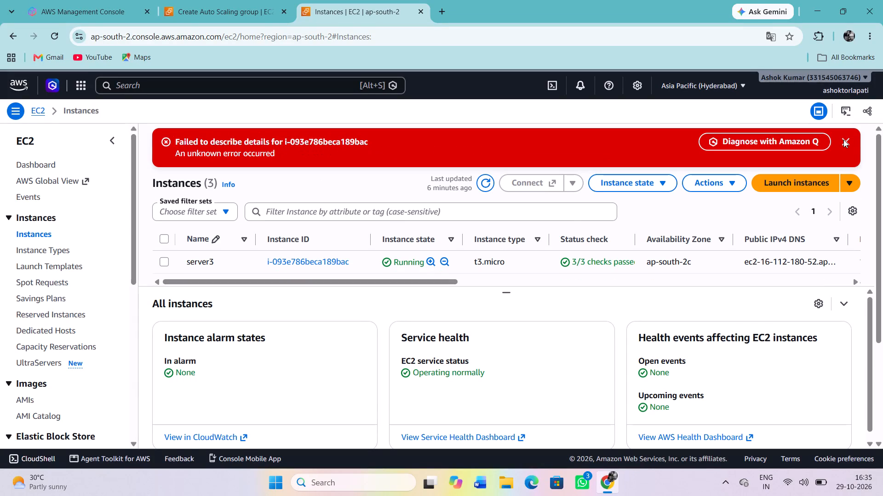
click(850, 140)
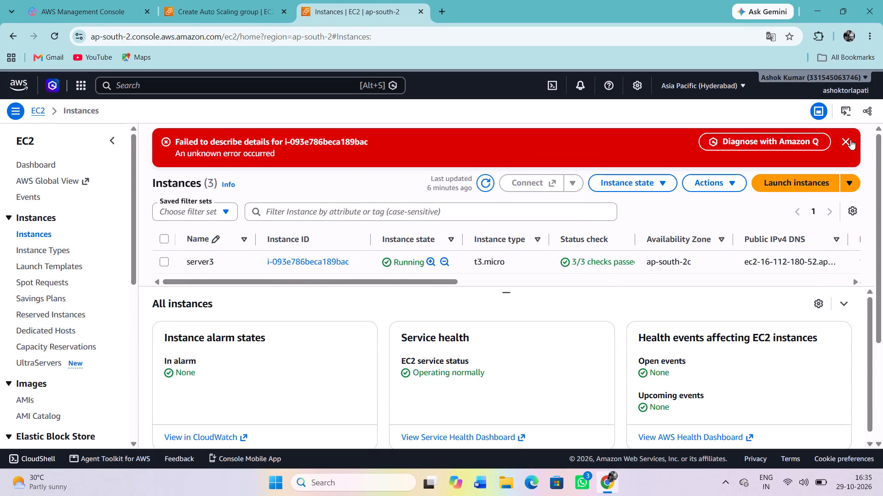
Review the state and status checks of server1, server2 and server3 in the instances list.
scroll(636, 262, down, 1)
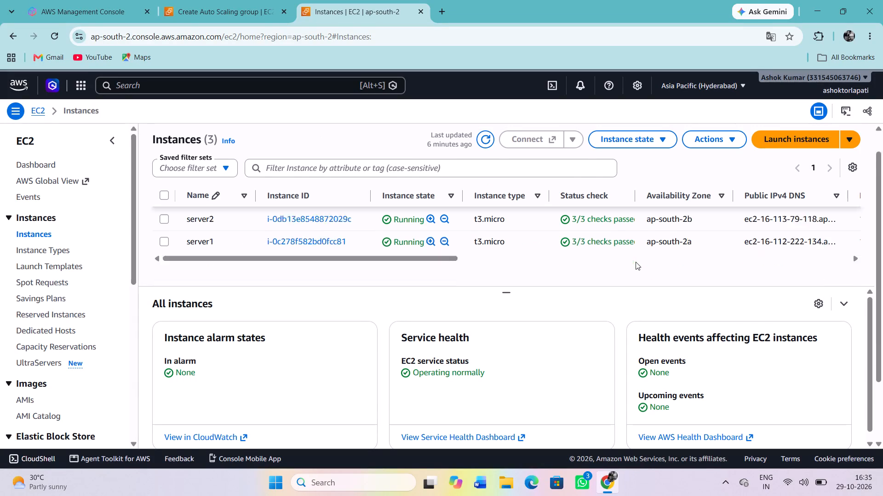
scroll(636, 262, down, 1)
scroll(636, 262, up, 5)
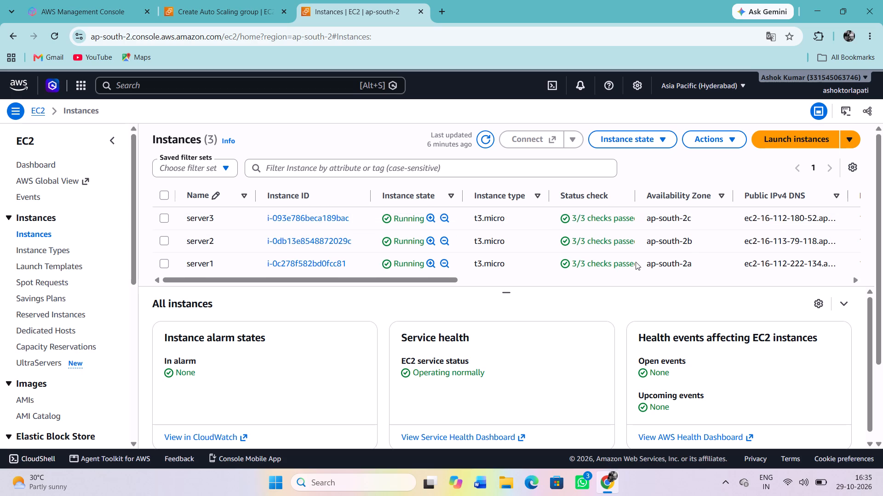
scroll(636, 262, up, 1)
scroll(636, 262, down, 5)
scroll(636, 262, up, 4)
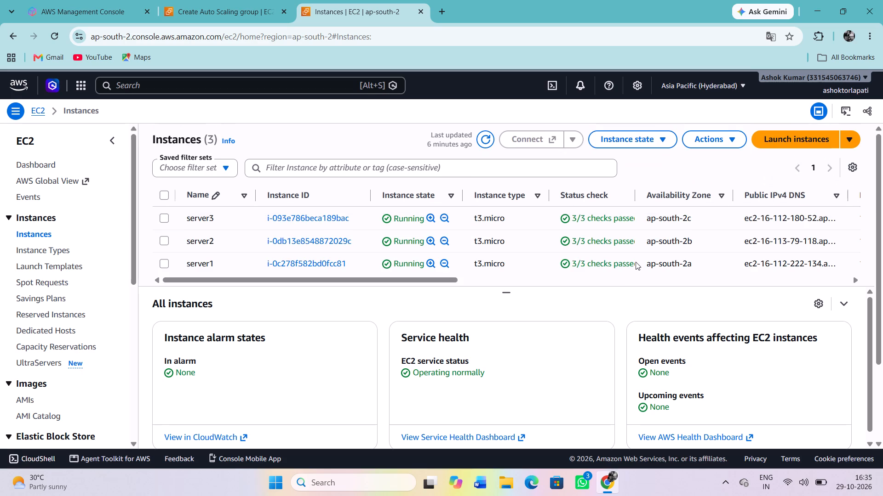
scroll(557, 313, right, 1)
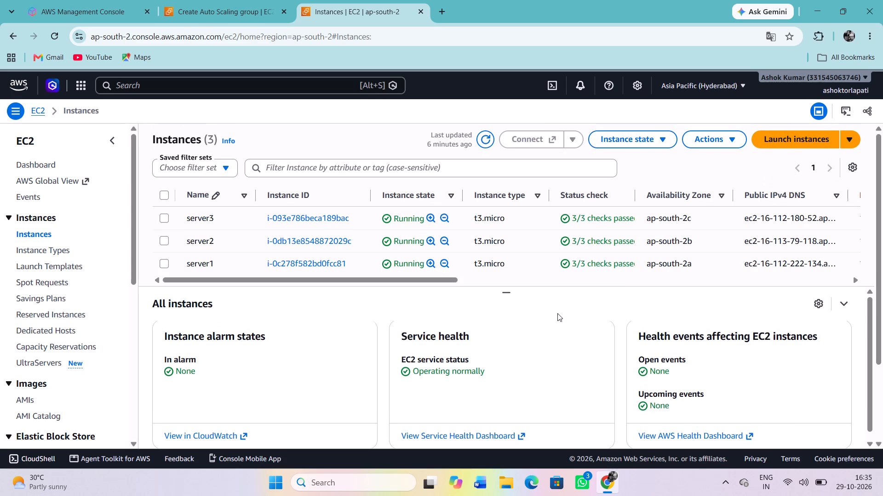
scroll(557, 313, right, 1)
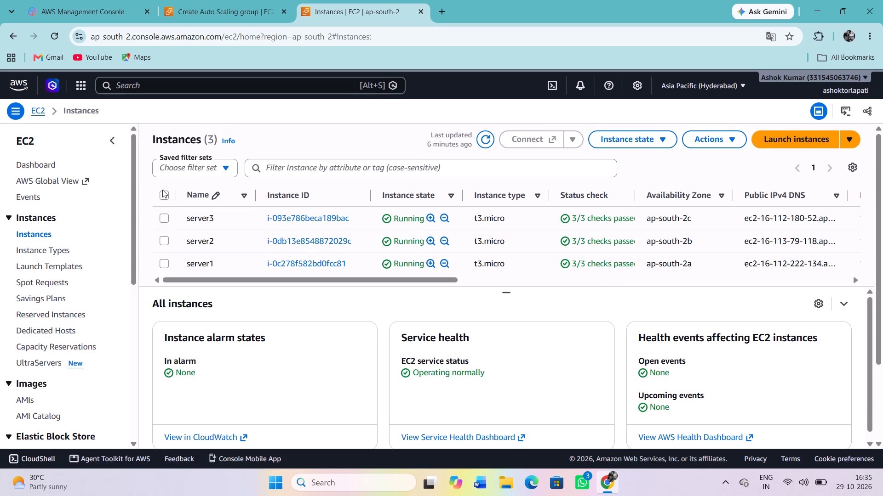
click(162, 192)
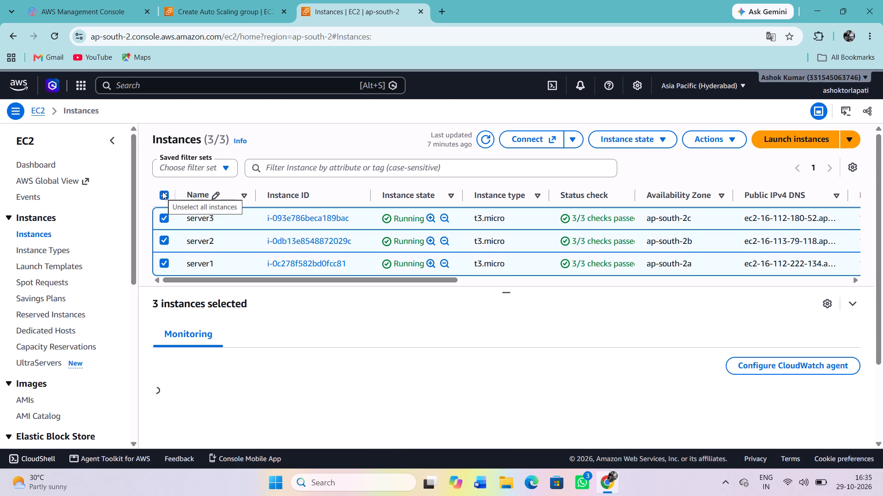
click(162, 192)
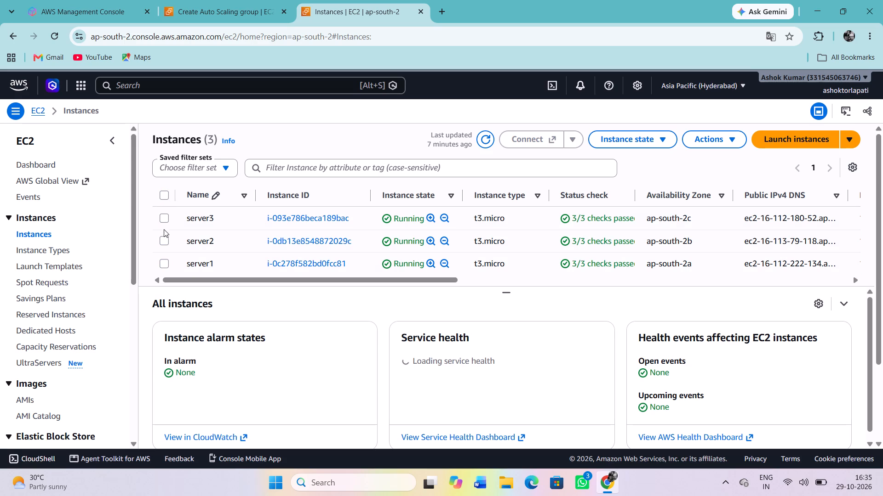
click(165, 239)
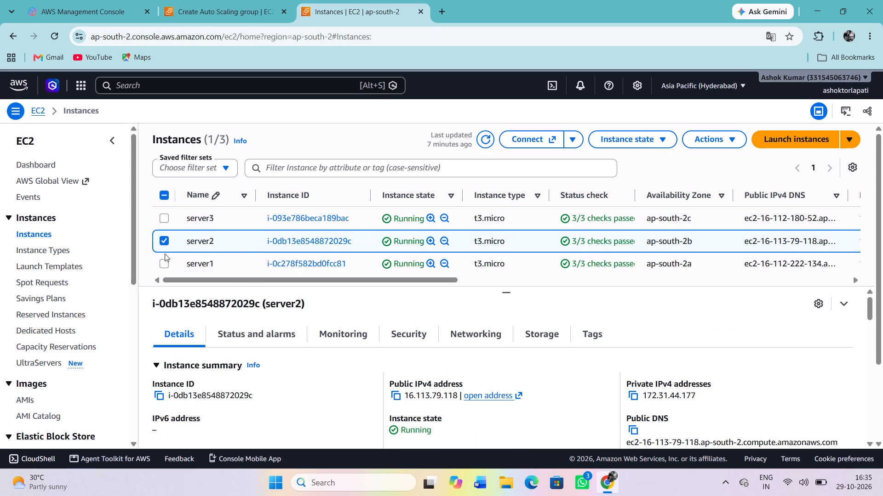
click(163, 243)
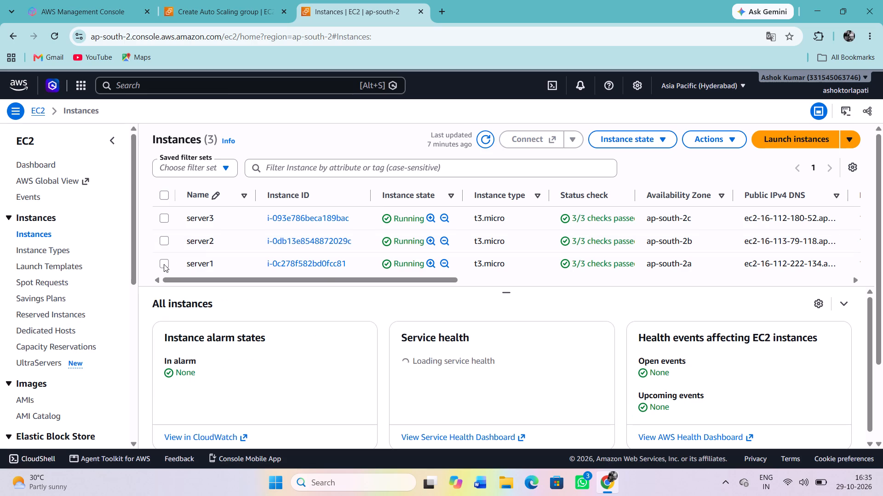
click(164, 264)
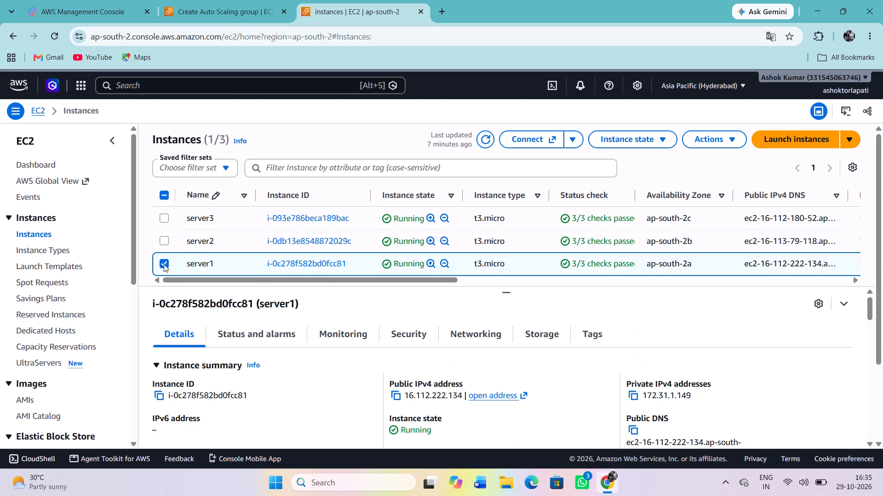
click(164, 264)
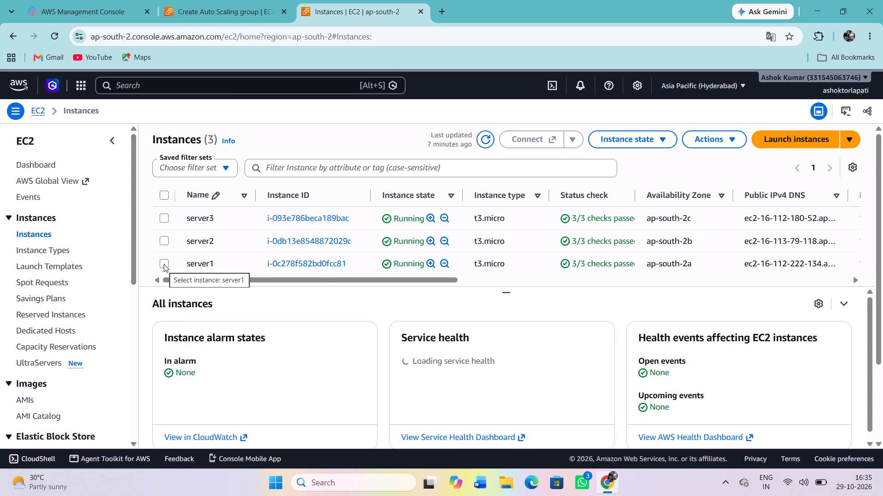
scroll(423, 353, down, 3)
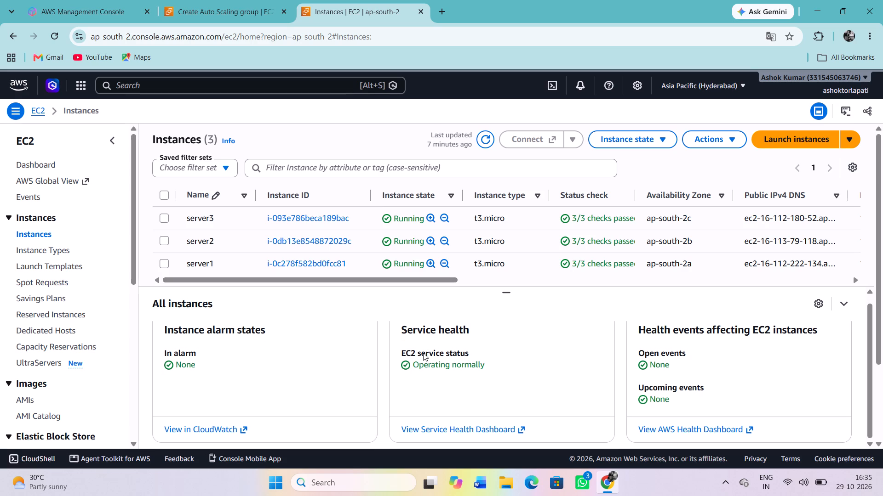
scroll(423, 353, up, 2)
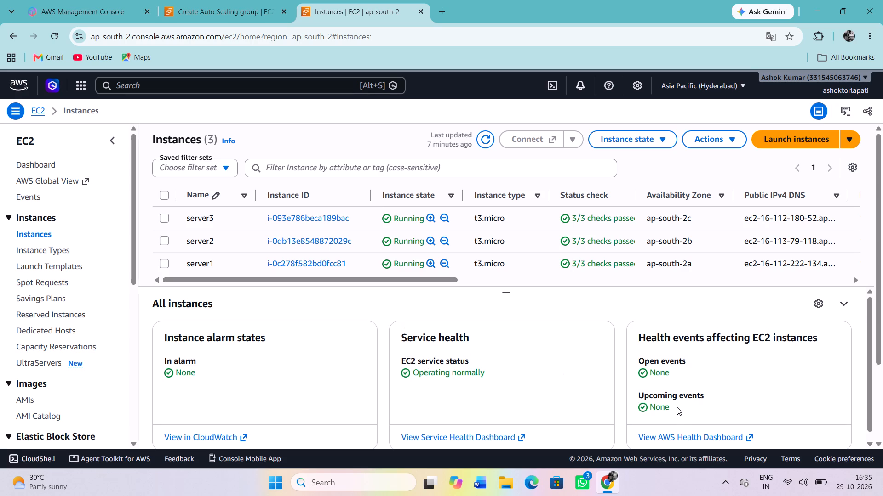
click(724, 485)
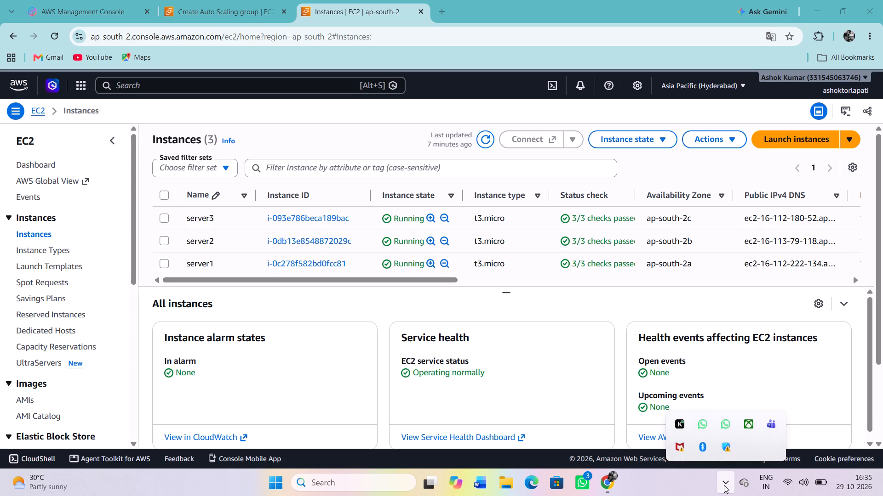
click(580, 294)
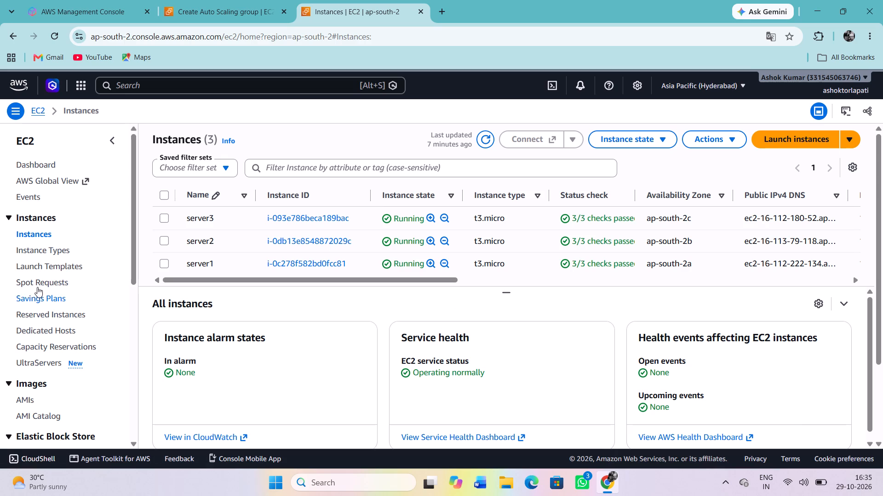
Open the Elastic IP addresses list and examine the allocated addresses with their instance and private IP associations.
scroll(37, 287, down, 4)
scroll(37, 287, up, 1)
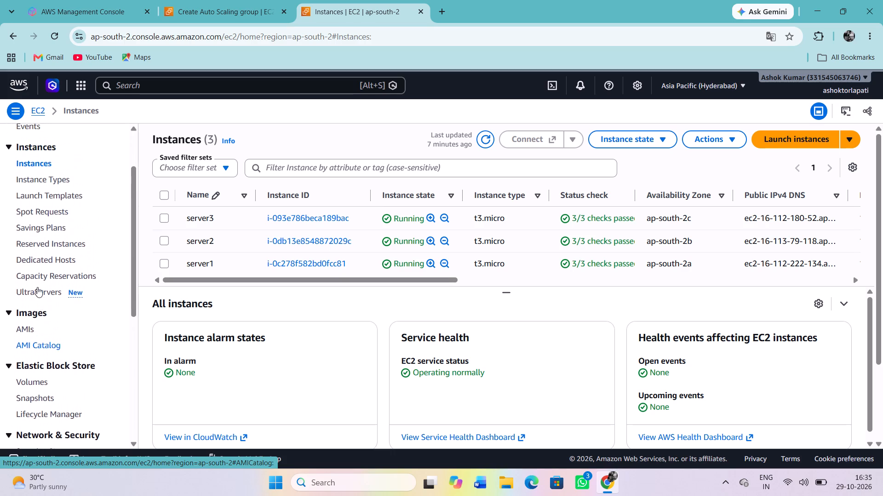
scroll(37, 287, up, 1)
scroll(37, 287, down, 4)
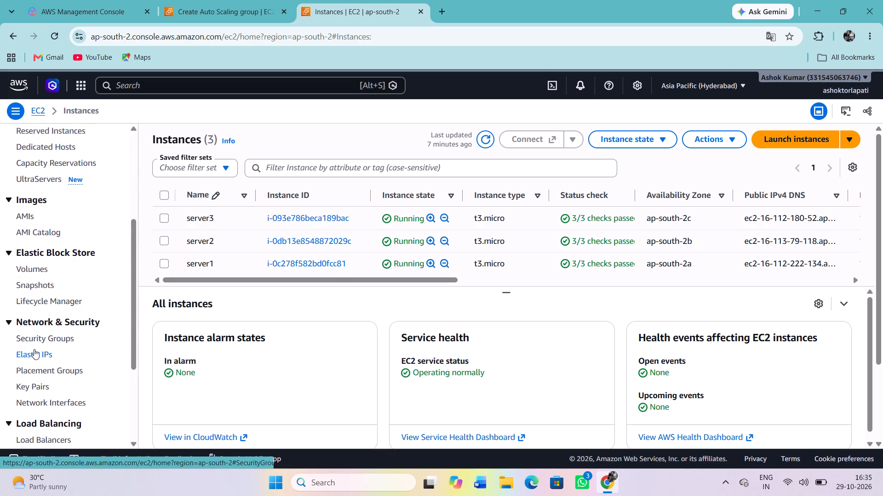
click(34, 352)
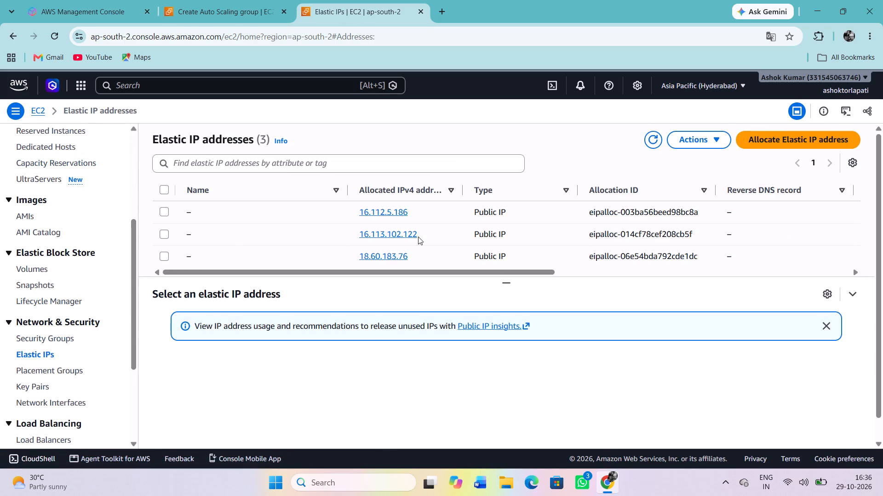
scroll(444, 237, left, 6)
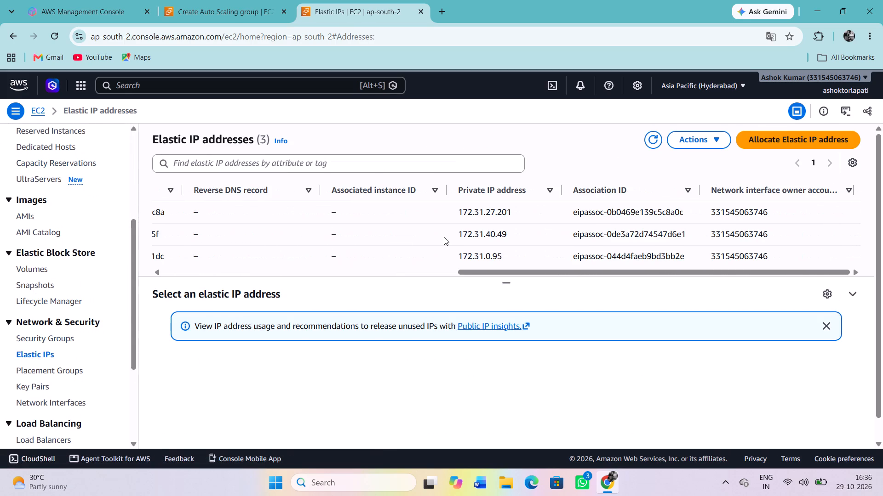
scroll(444, 237, left, 1)
scroll(444, 237, right, 7)
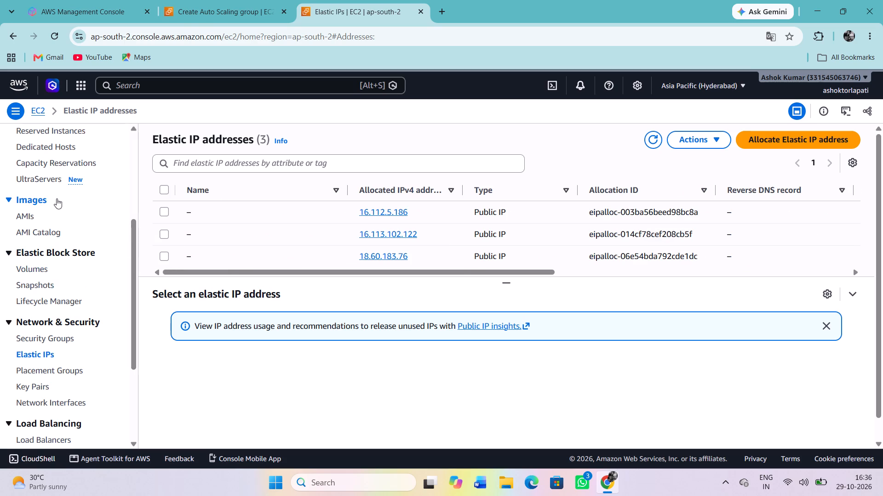
Open the EC2 load balancers list to check Myloadbalancerforservers.
scroll(57, 321, down, 4)
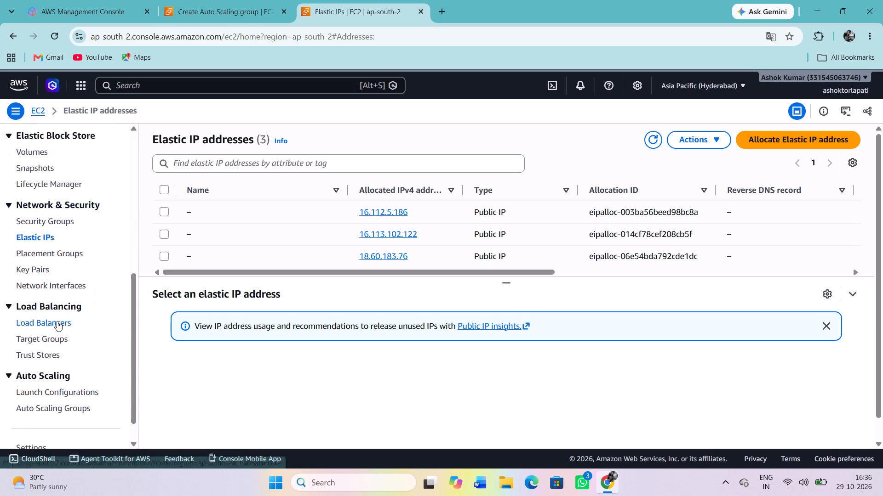
scroll(57, 321, down, 1)
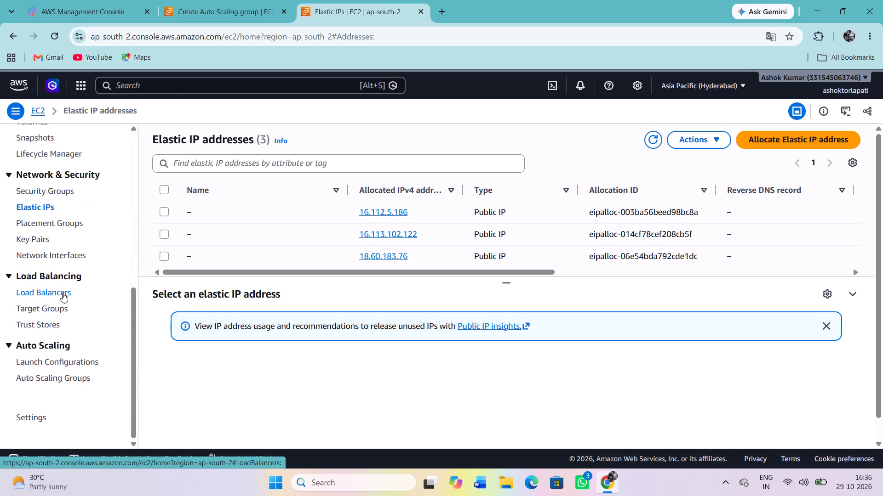
click(63, 293)
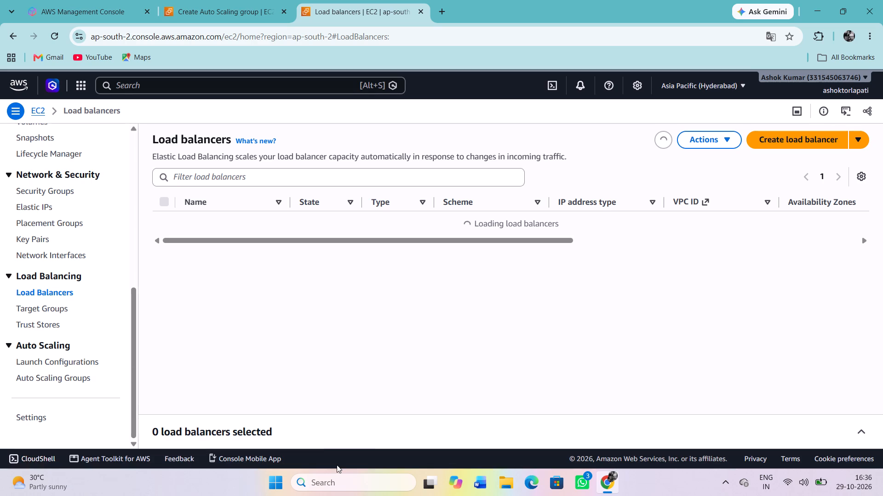
Switch the computer's Wi-Fi connection from V2036 to the ORVIXLABS network, keeping automatic connection enabled.
click(790, 479)
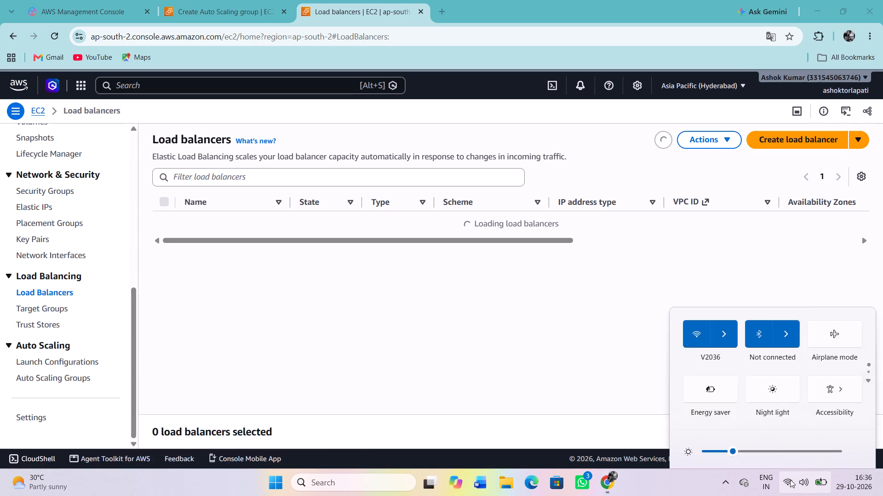
click(721, 273)
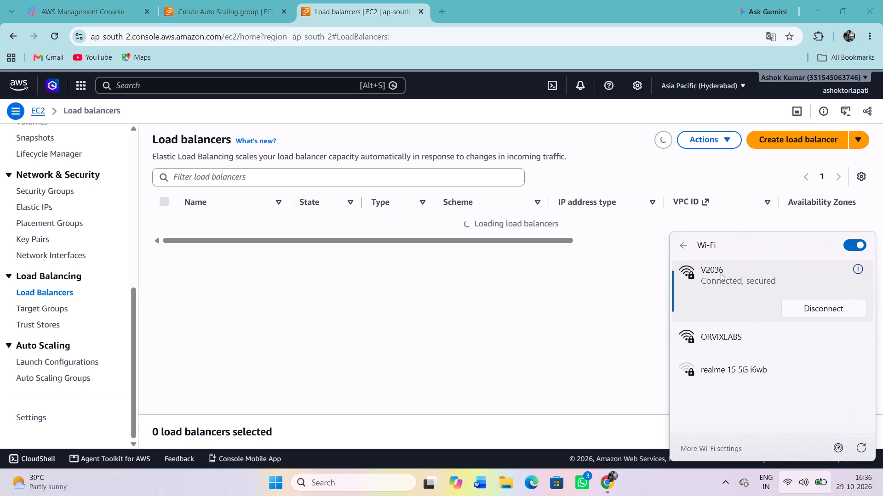
click(728, 333)
click(819, 358)
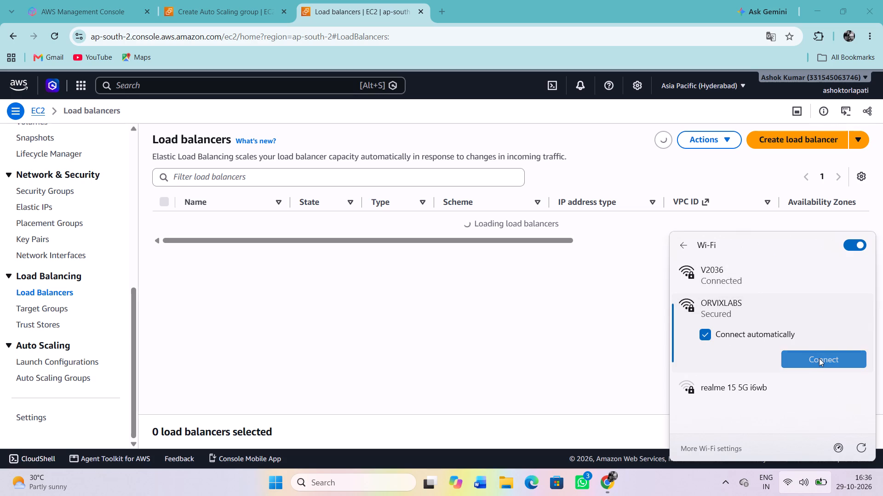
click(680, 244)
click(630, 304)
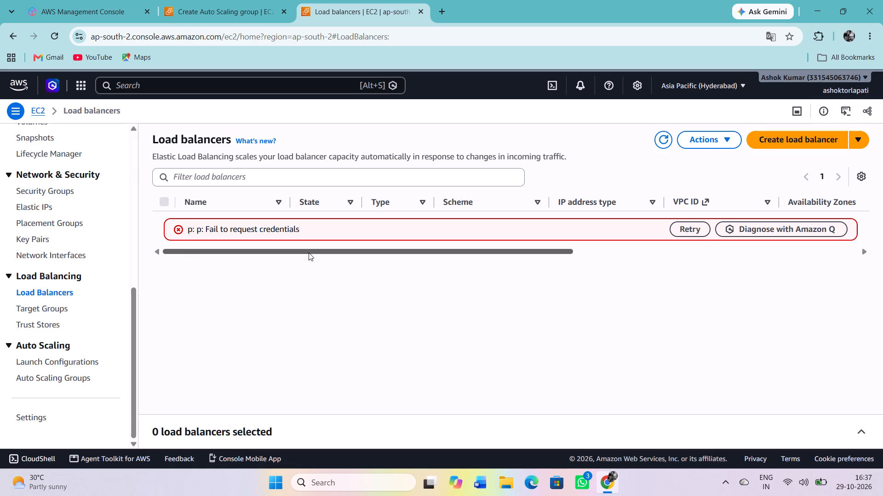
Reload the load balancers list to check the state of Myloadbalancerforservers.
click(664, 135)
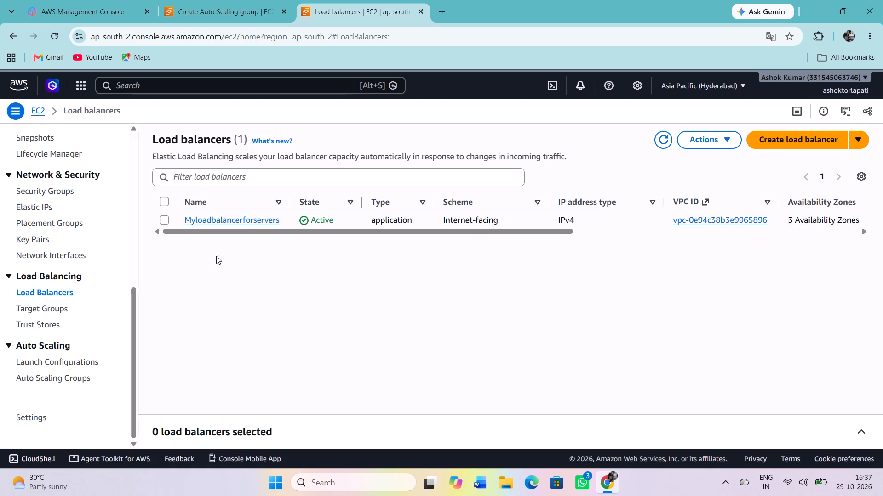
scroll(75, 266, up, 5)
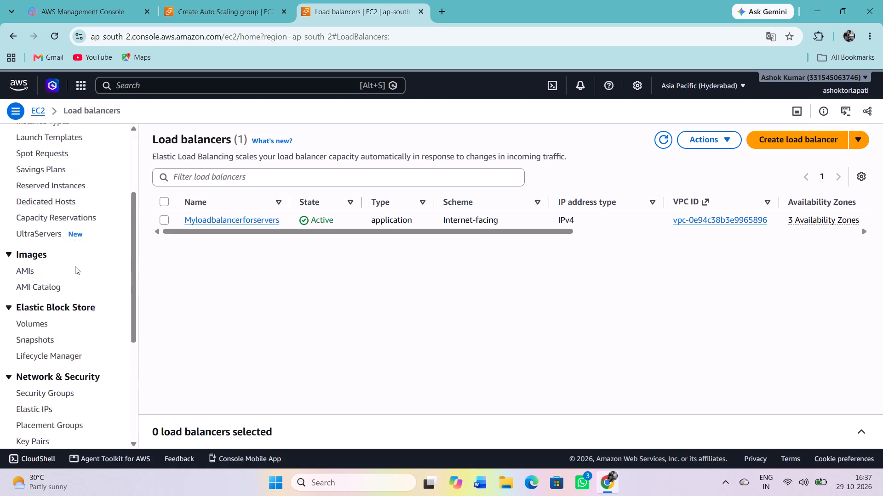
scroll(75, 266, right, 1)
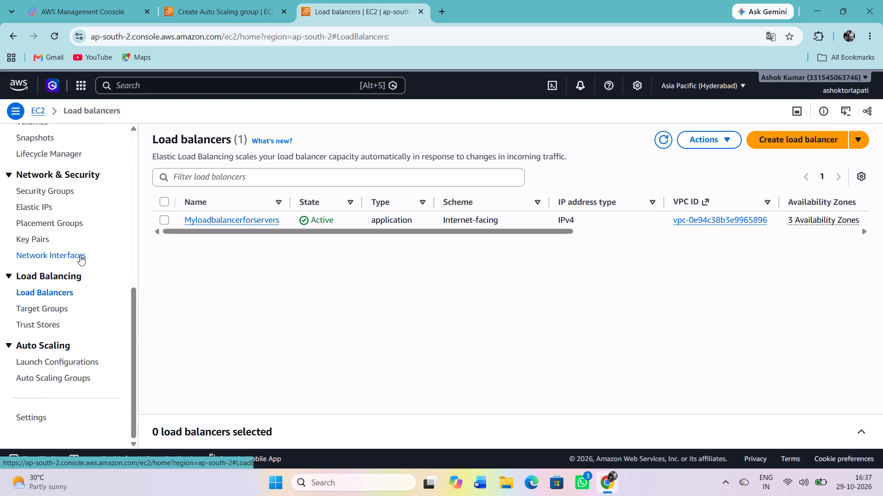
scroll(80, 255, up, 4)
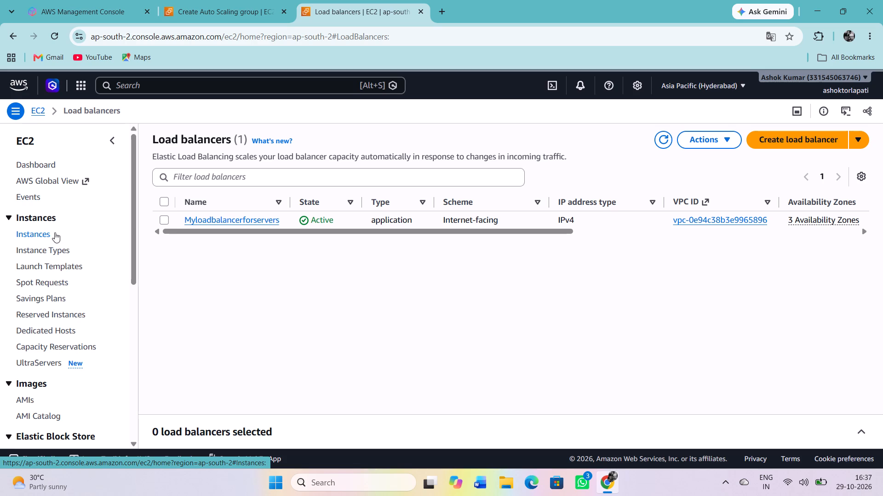
Return to the EC2 instances list and dismiss all error notifications above it.
click(55, 232)
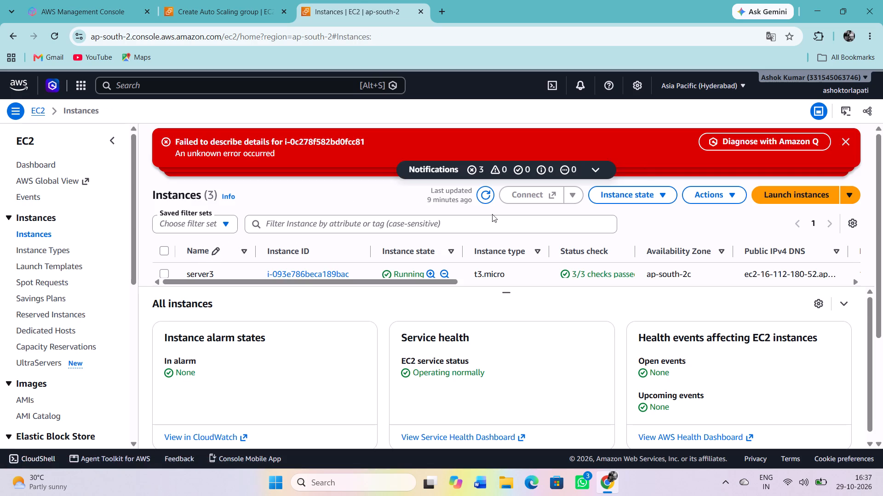
click(848, 141)
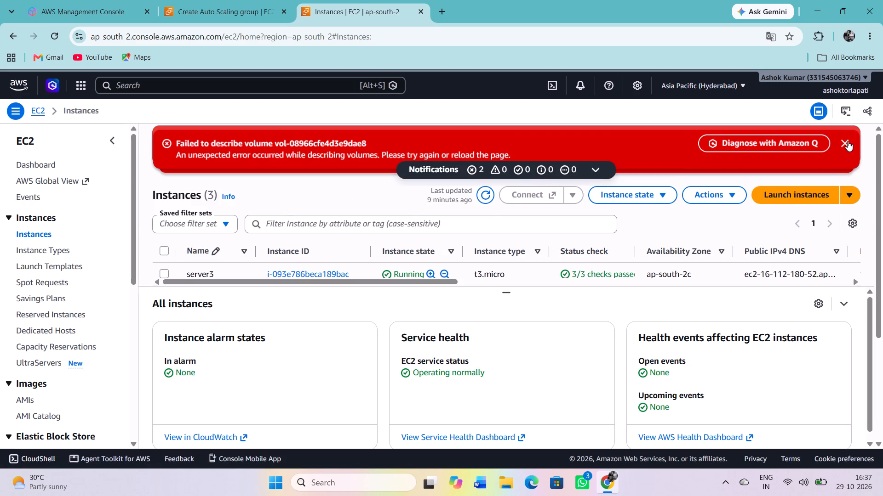
click(848, 141)
click(848, 141)
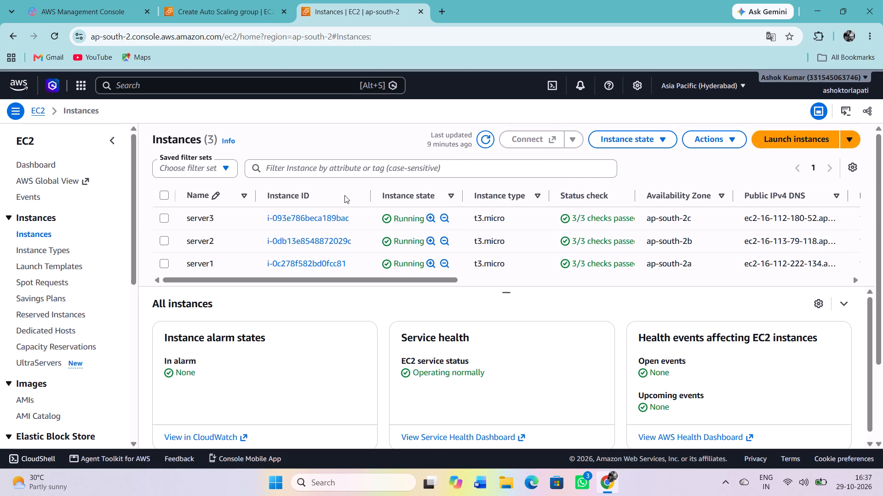
Terminate the instances server1, server2 and server3 without skipping OS shutdown, and dismiss the resulting notification.
click(164, 195)
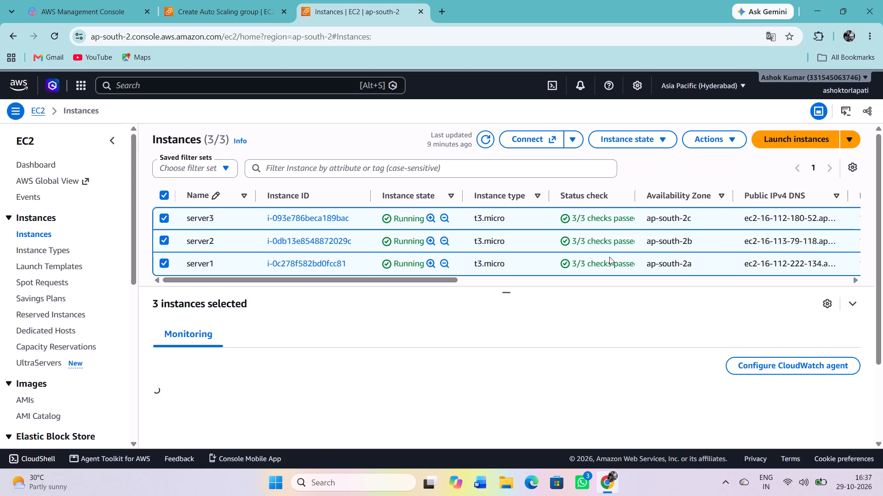
click(659, 139)
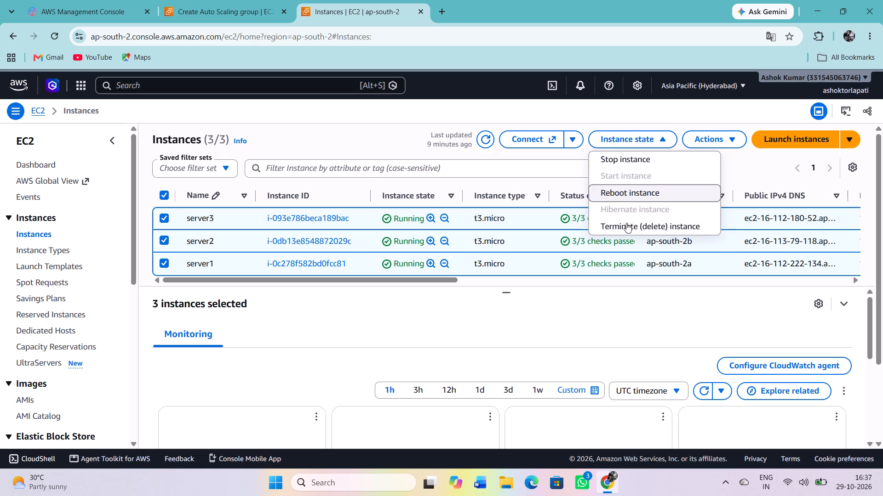
click(624, 227)
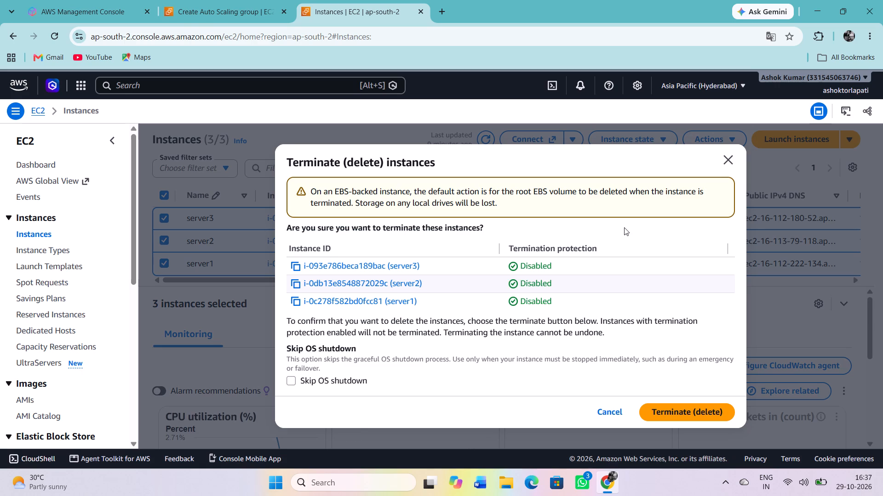
click(678, 409)
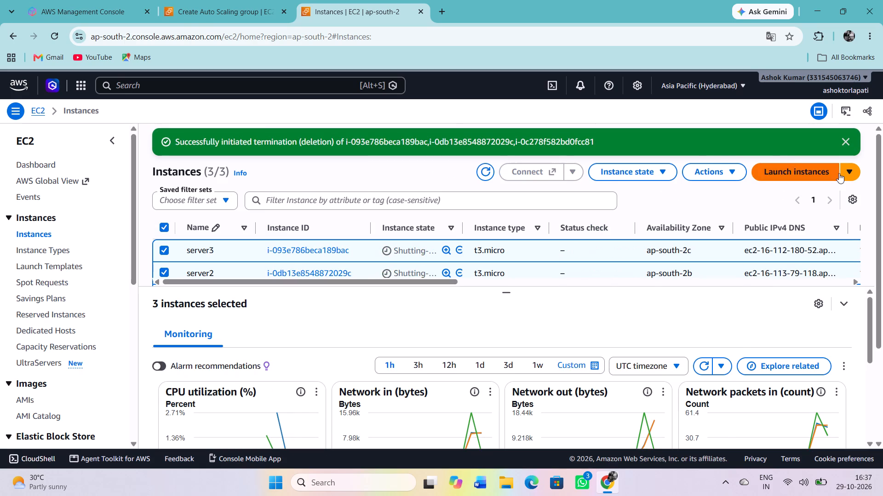
click(846, 147)
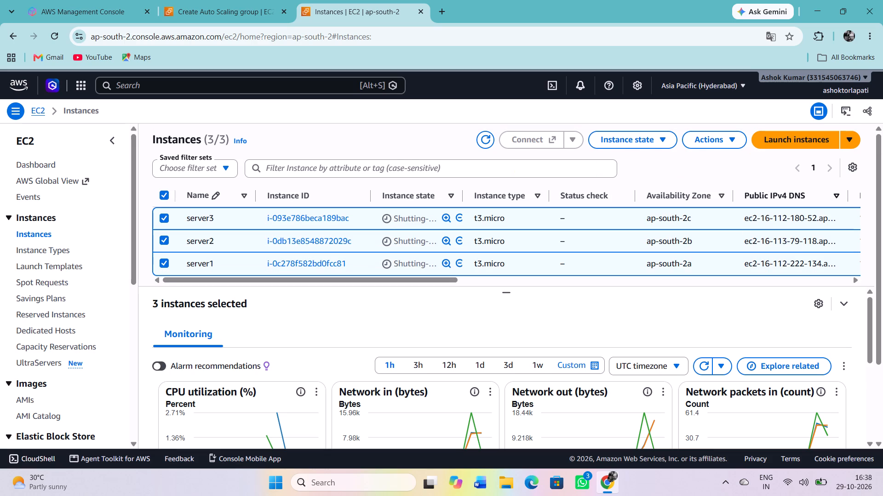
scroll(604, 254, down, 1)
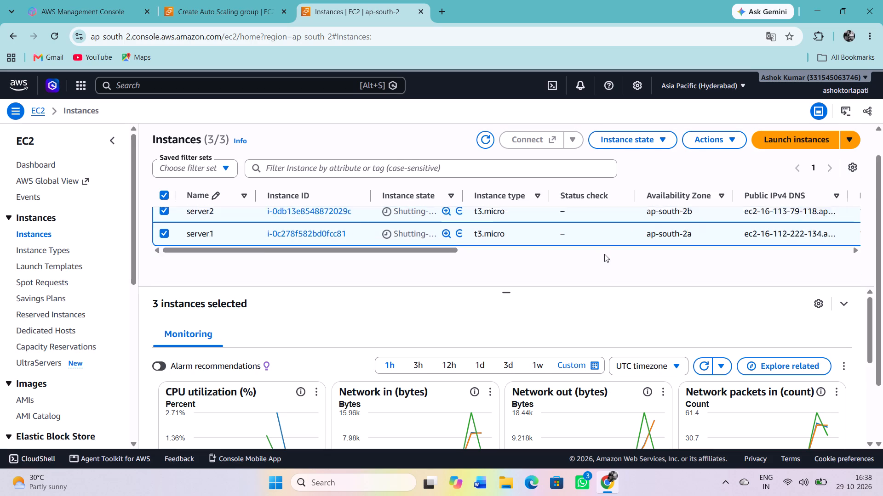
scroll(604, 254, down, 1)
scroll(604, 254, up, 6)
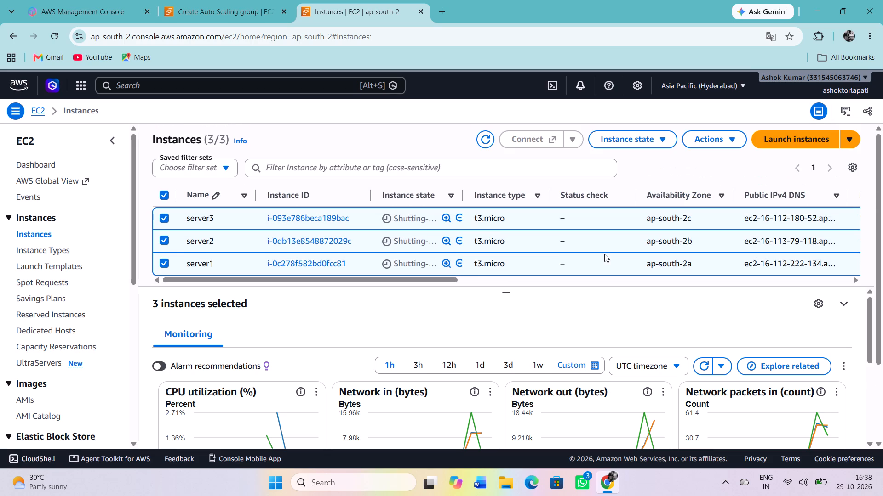
Refresh the EC2 instances list repeatedly to check the termination state of server1, server2 and server3.
scroll(604, 254, down, 3)
scroll(604, 254, up, 4)
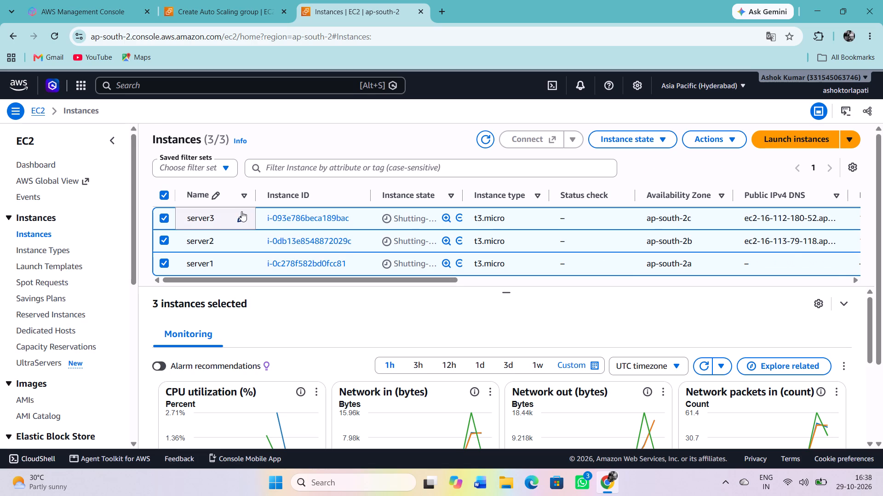
click(485, 140)
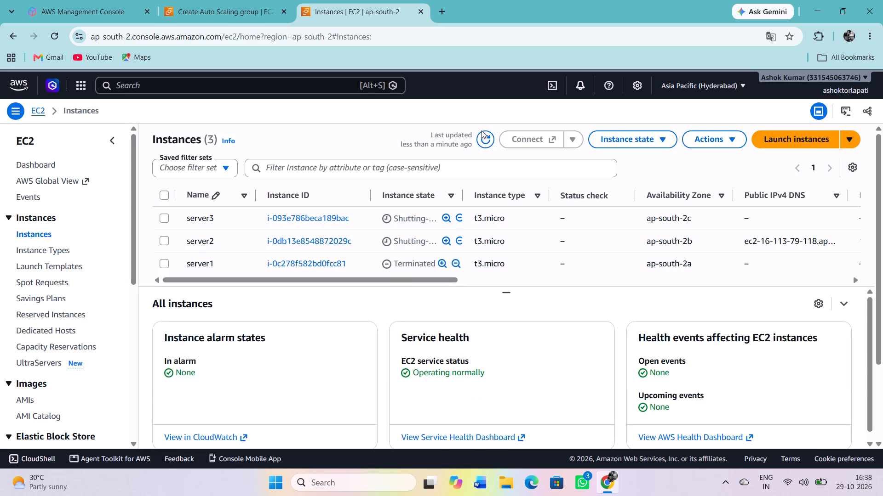
click(482, 134)
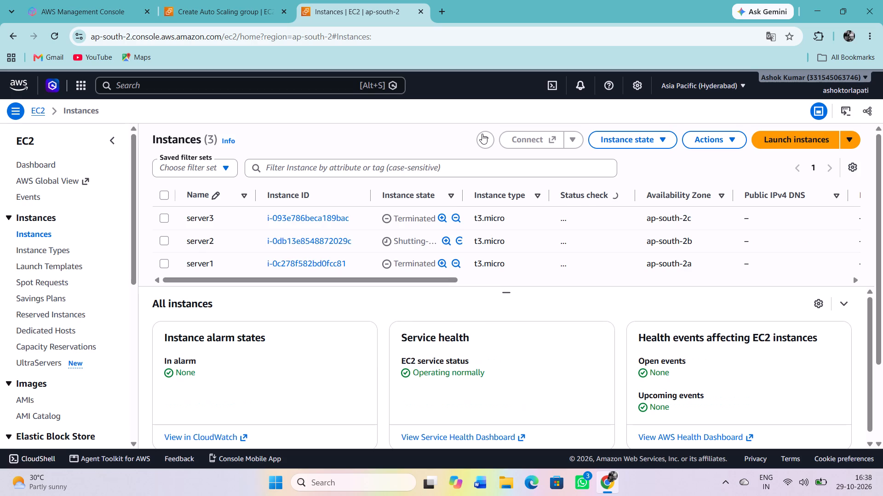
click(482, 134)
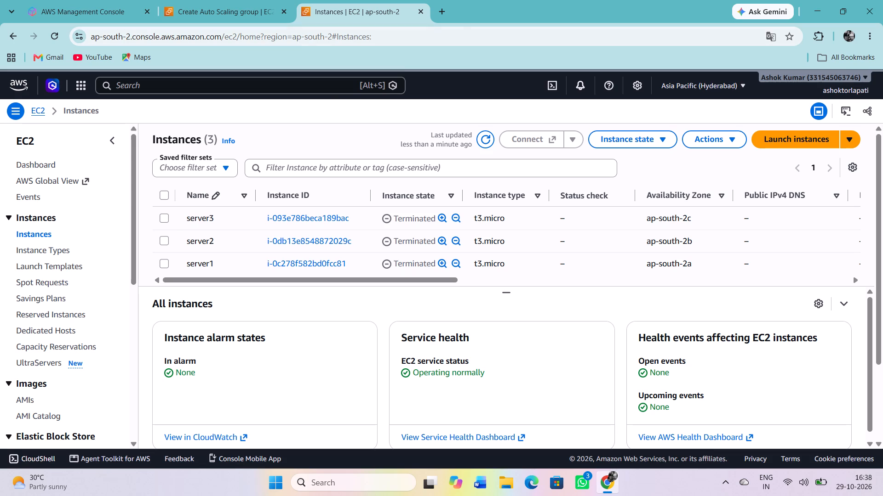
click(444, 9)
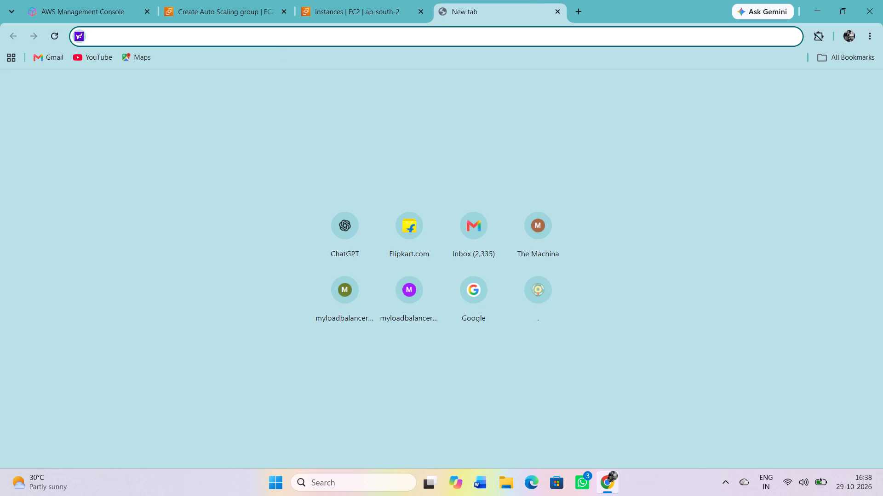
text(ht)
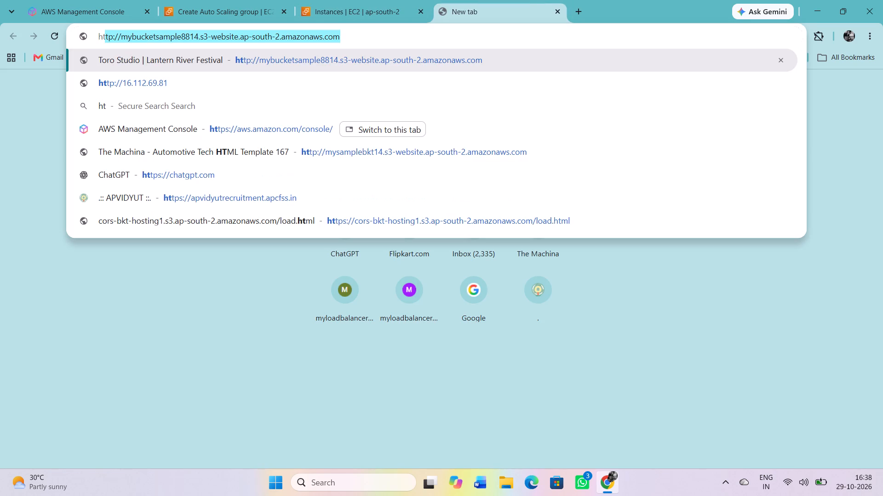
key(t)
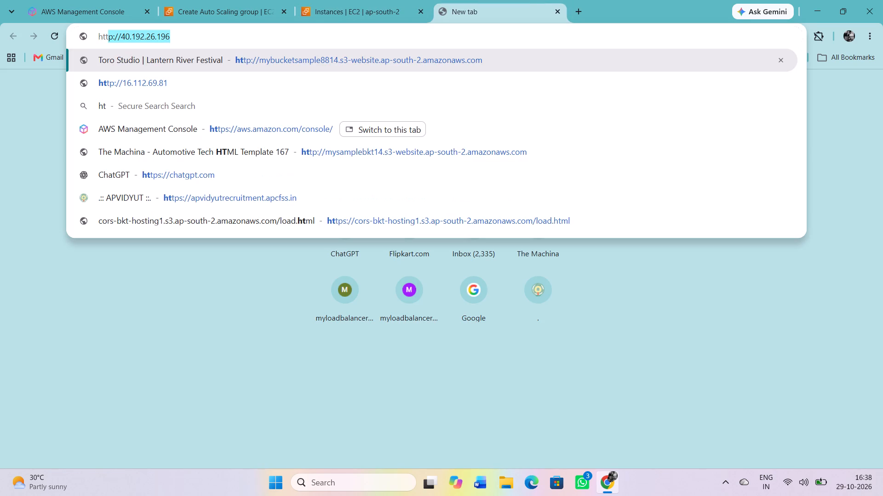
key(p)
text(://)
key(ctrl+v)
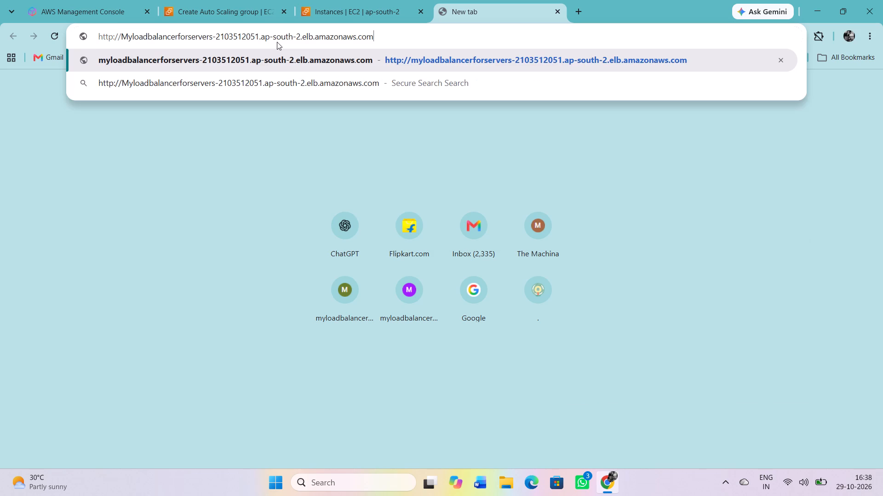
key(Return)
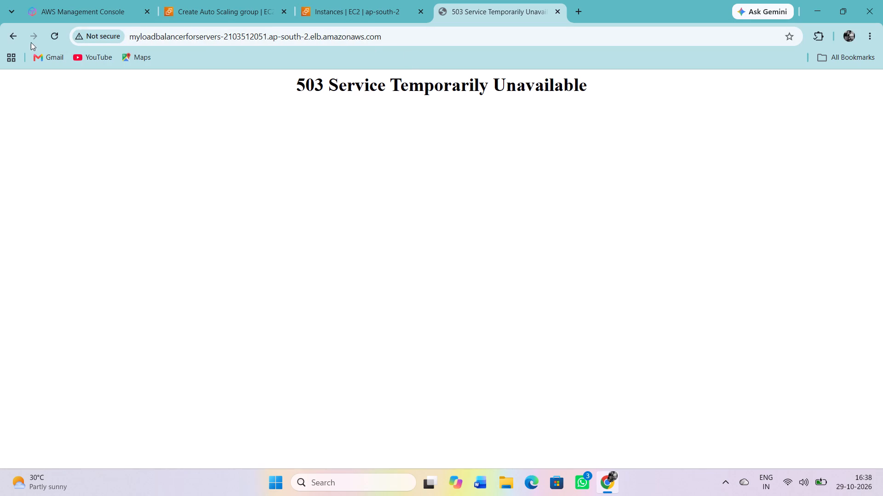
click(57, 28)
click(559, 12)
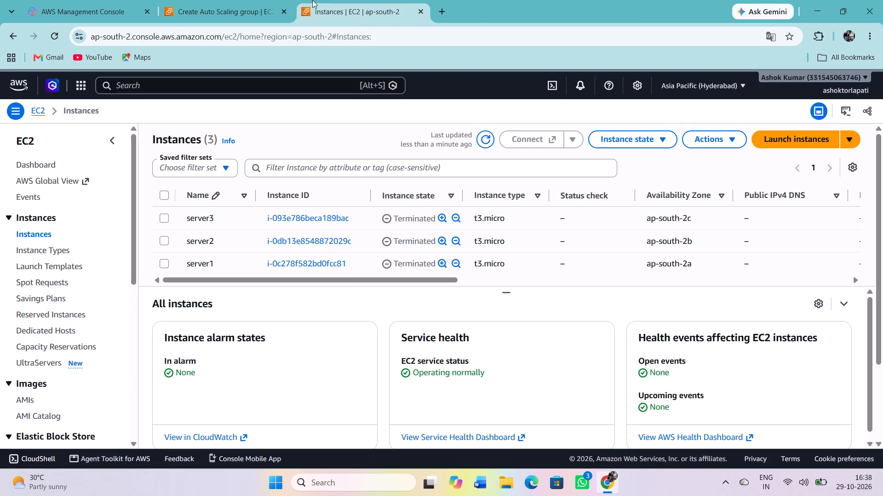
Close the browser tab holding the Create Auto Scaling group page.
click(282, 11)
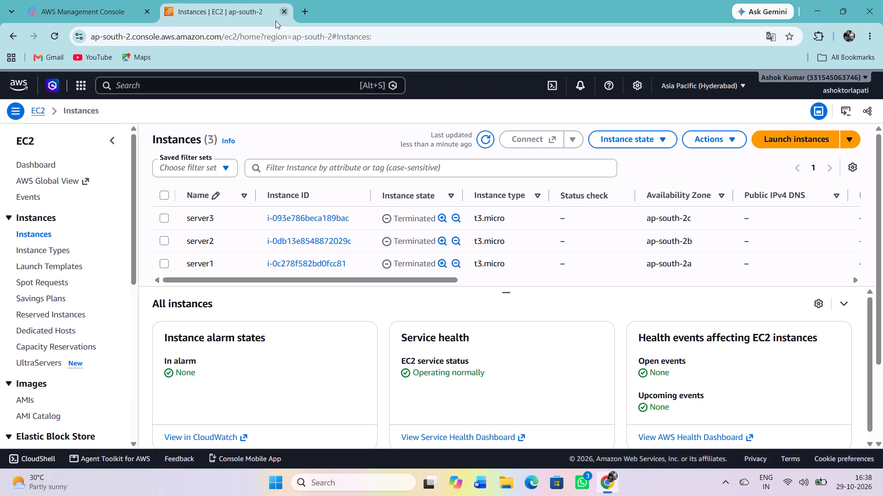
Open the Elastic IP addresses list and examine the associated instance, private IP and association ID of each address.
scroll(323, 217, down, 1)
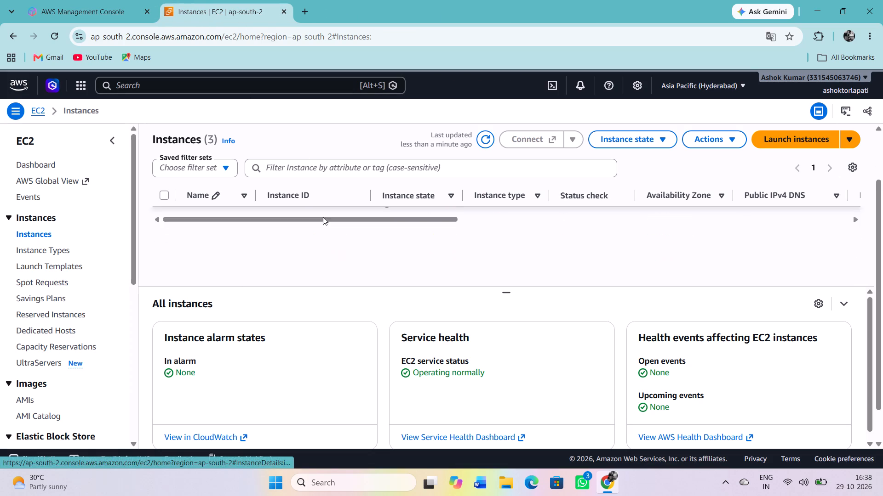
scroll(323, 217, down, 1)
scroll(323, 217, up, 4)
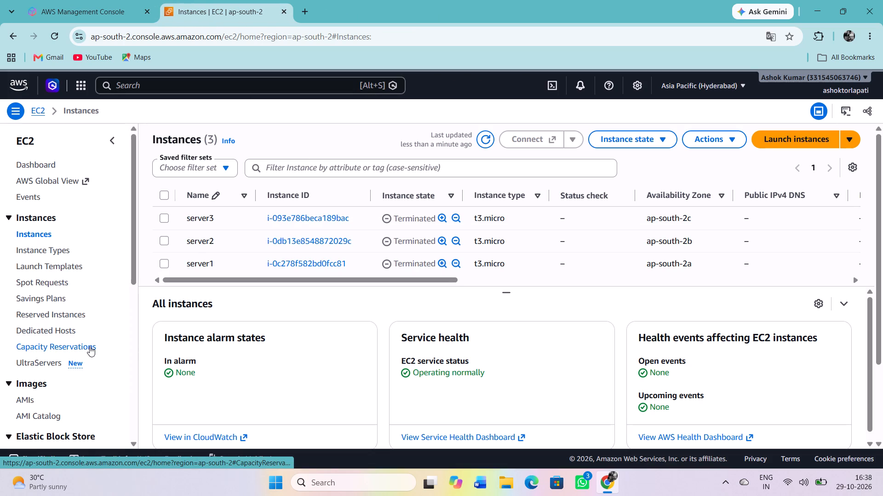
scroll(90, 346, down, 6)
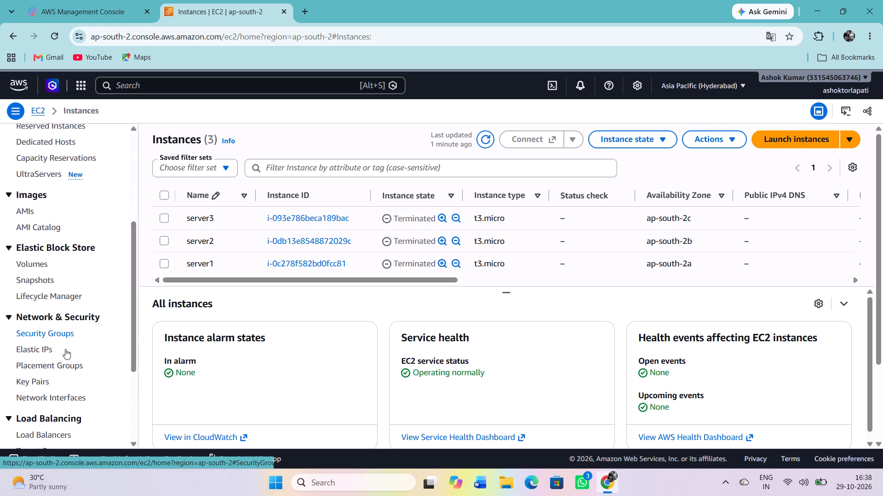
click(65, 349)
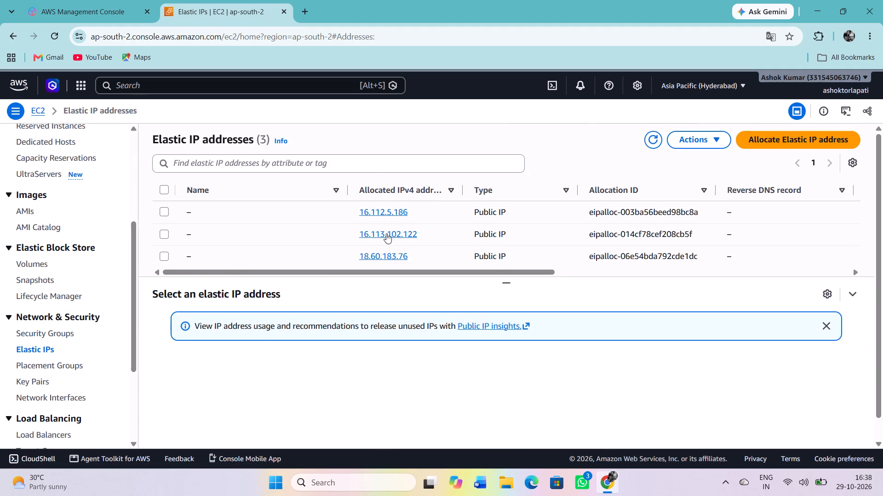
scroll(418, 225, left, 6)
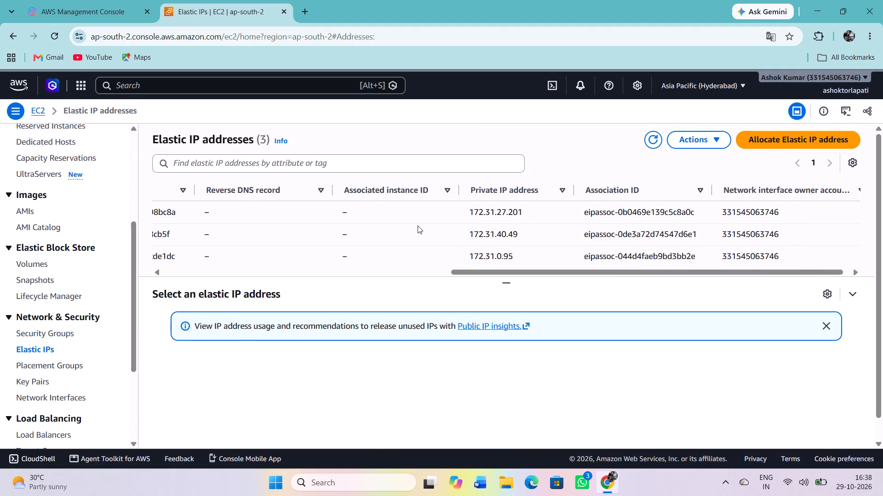
scroll(418, 225, right, 5)
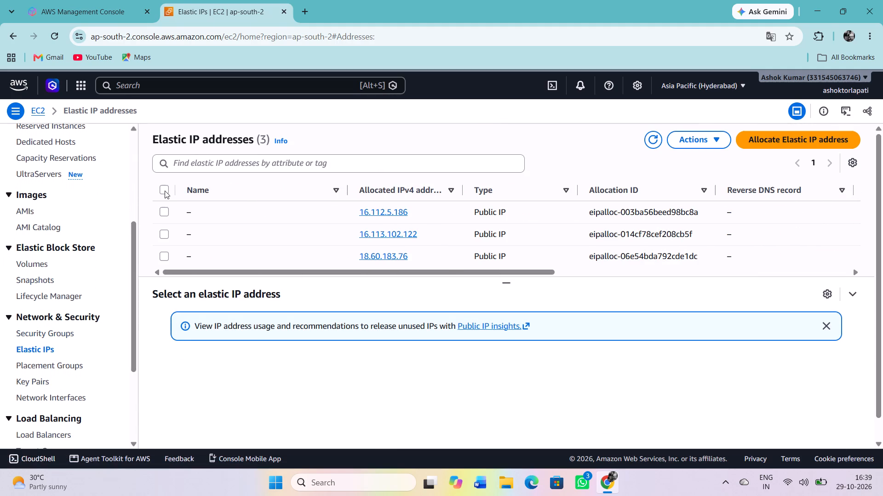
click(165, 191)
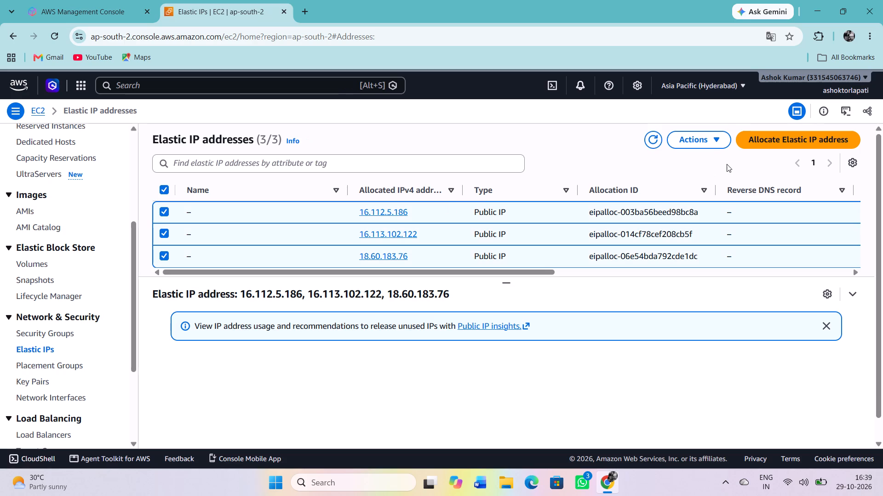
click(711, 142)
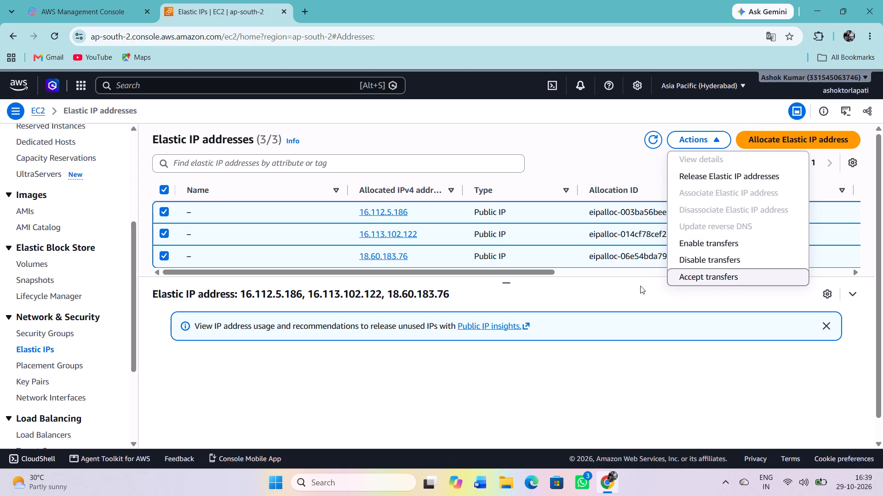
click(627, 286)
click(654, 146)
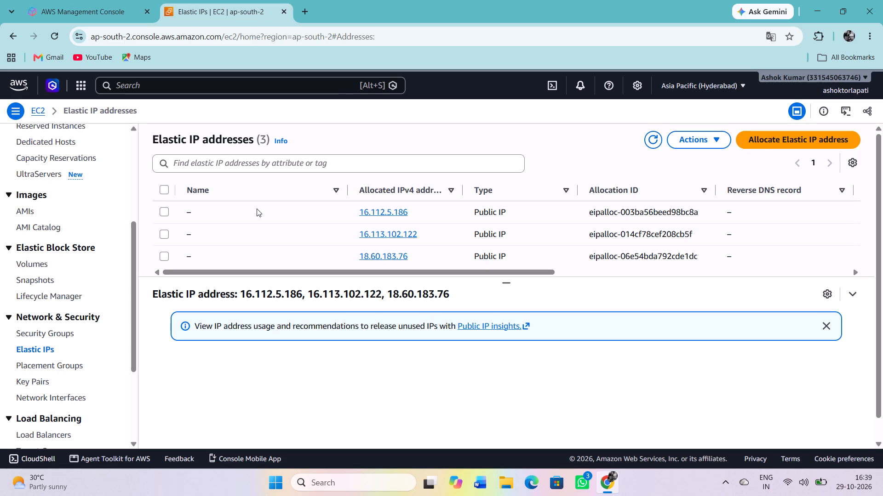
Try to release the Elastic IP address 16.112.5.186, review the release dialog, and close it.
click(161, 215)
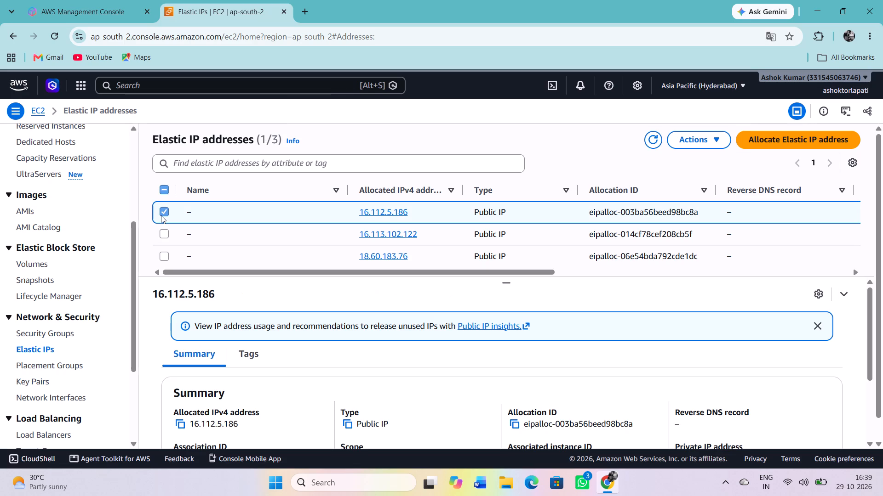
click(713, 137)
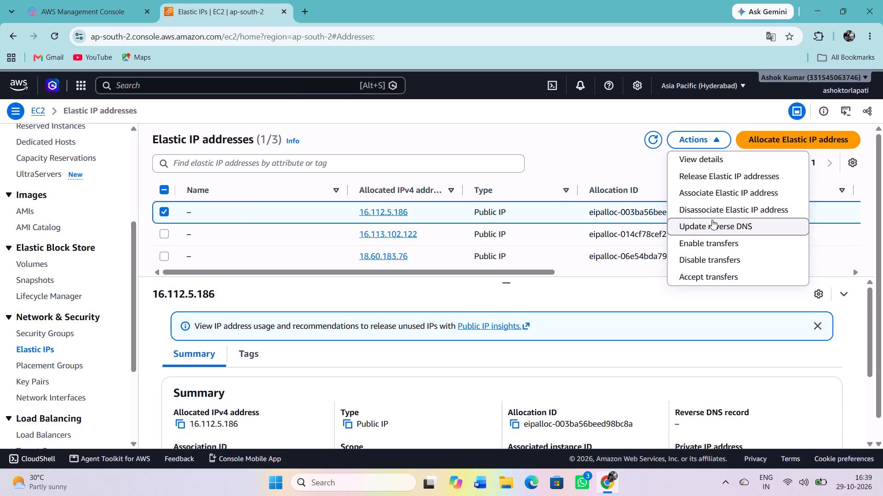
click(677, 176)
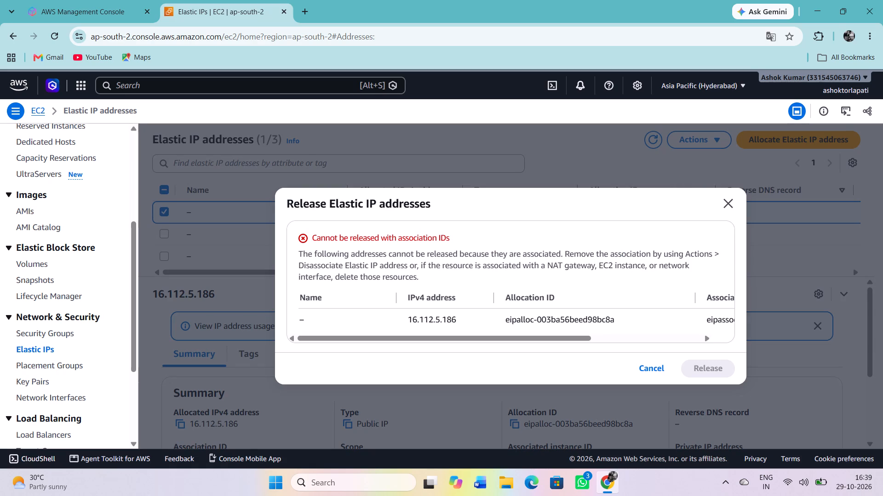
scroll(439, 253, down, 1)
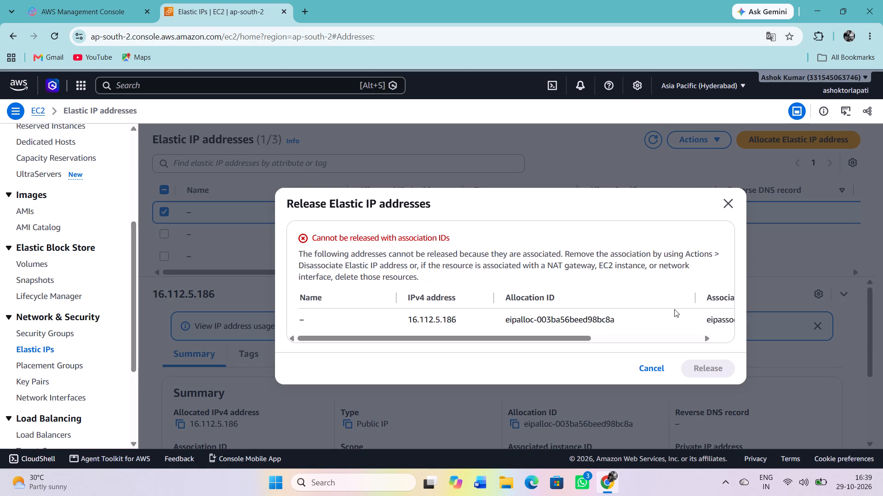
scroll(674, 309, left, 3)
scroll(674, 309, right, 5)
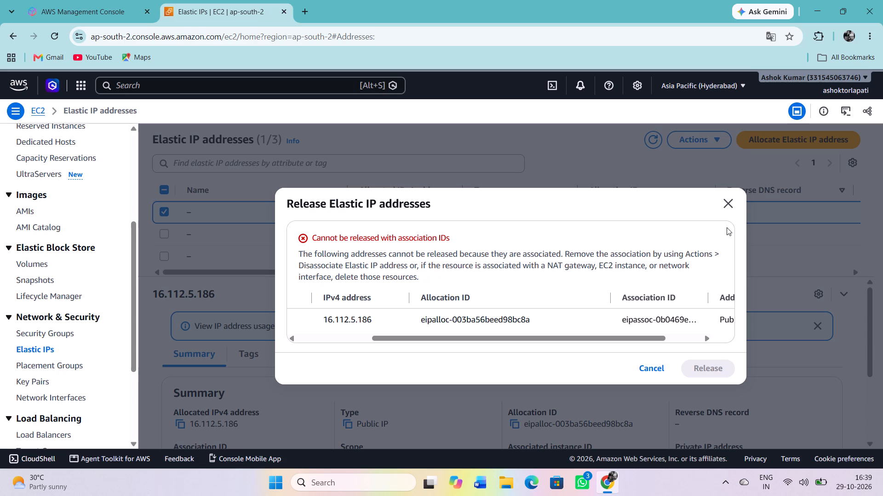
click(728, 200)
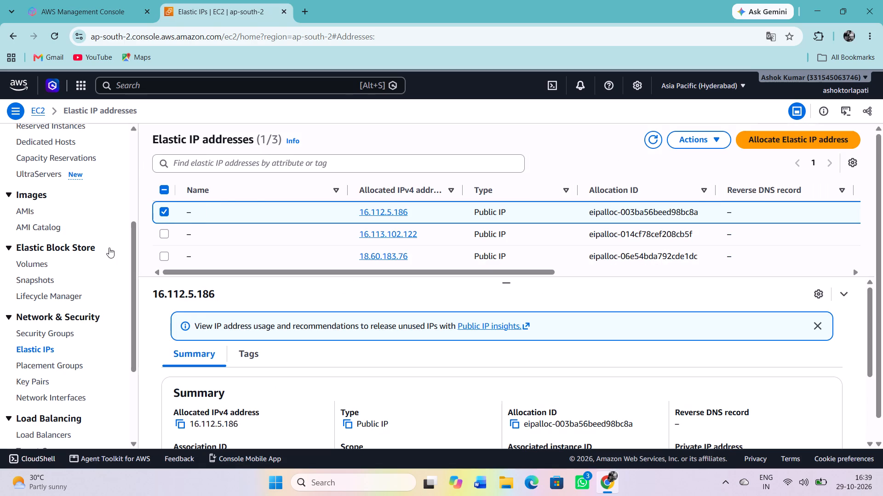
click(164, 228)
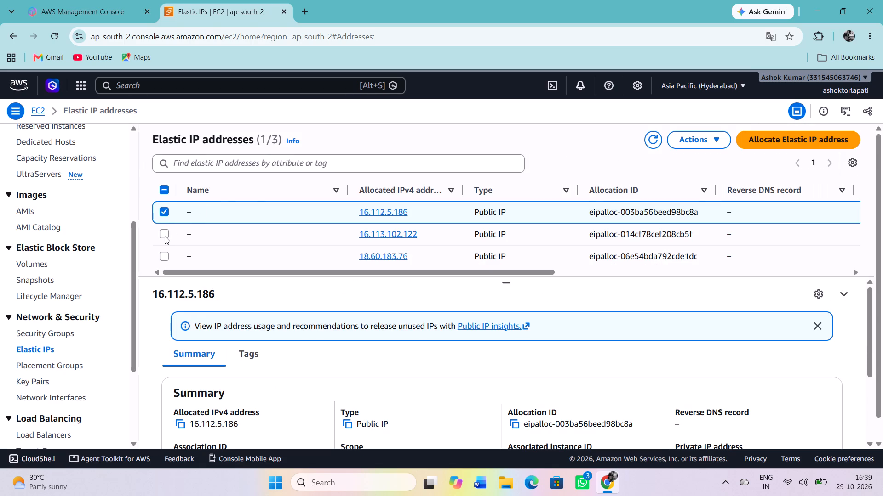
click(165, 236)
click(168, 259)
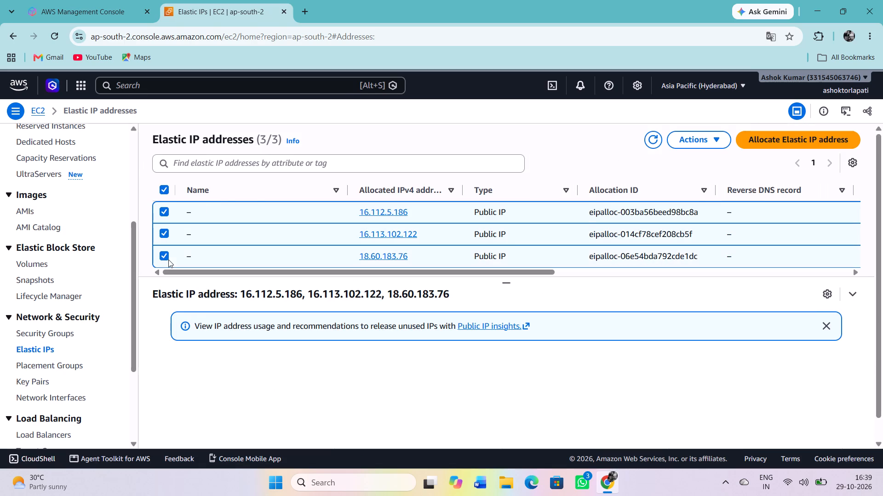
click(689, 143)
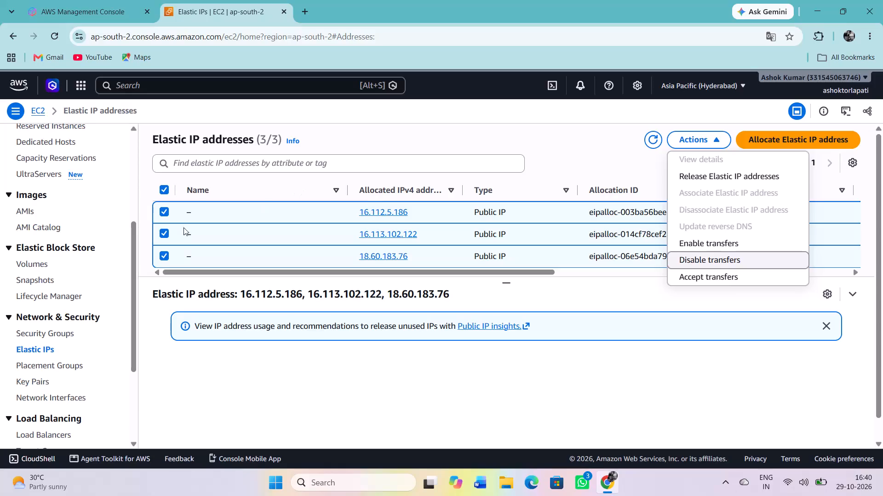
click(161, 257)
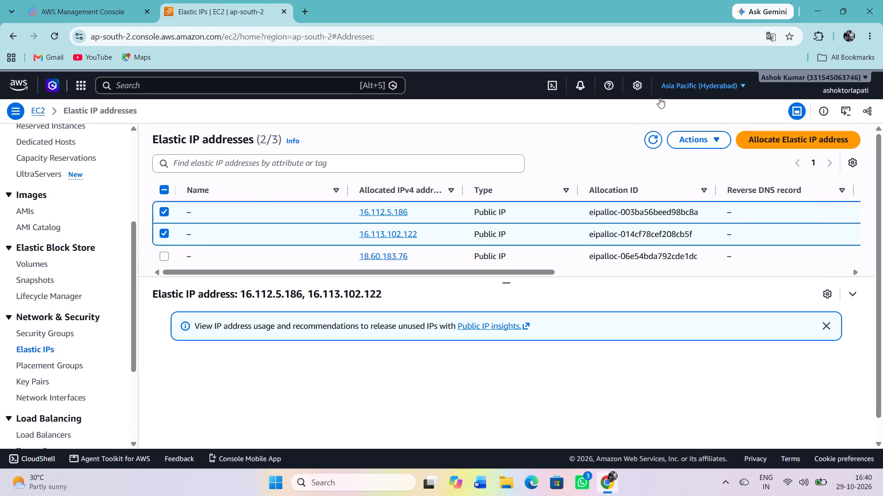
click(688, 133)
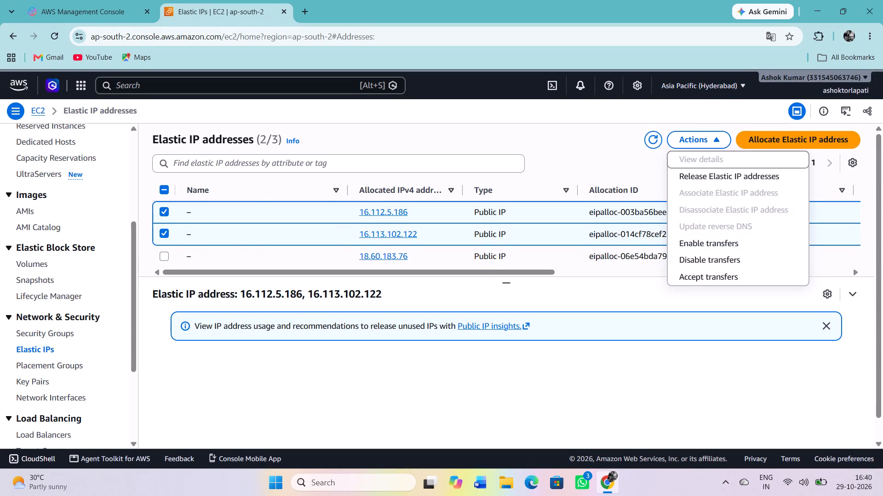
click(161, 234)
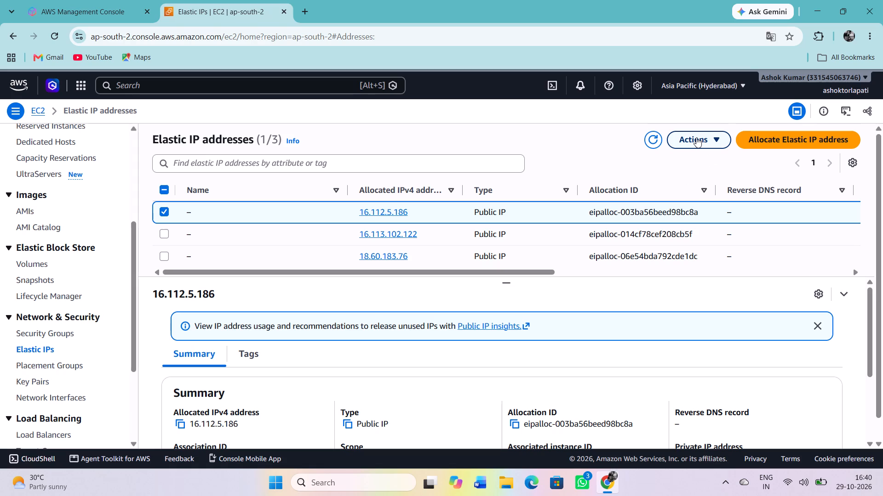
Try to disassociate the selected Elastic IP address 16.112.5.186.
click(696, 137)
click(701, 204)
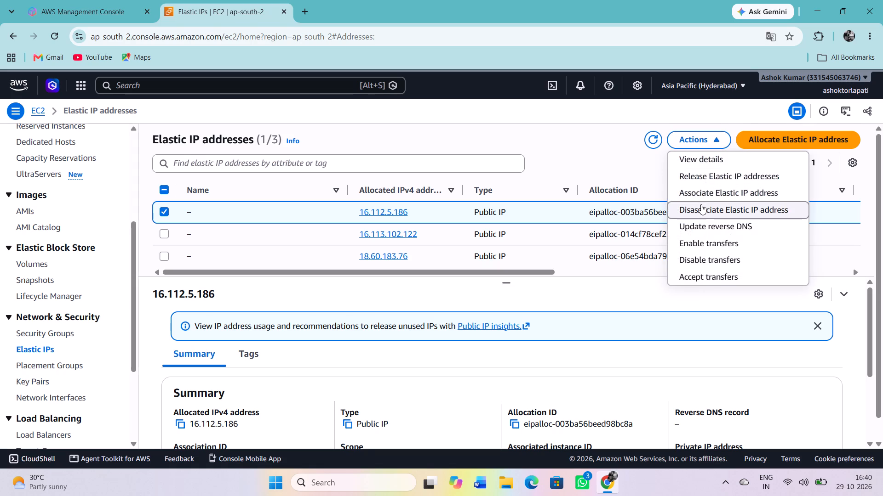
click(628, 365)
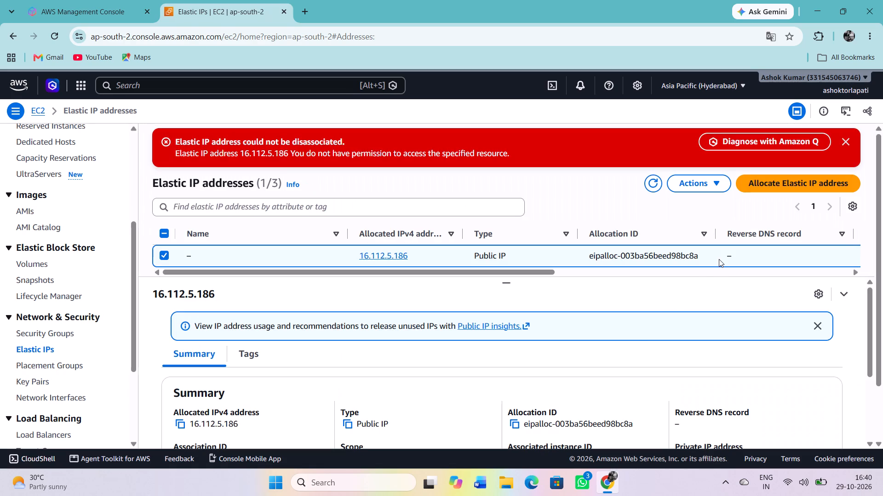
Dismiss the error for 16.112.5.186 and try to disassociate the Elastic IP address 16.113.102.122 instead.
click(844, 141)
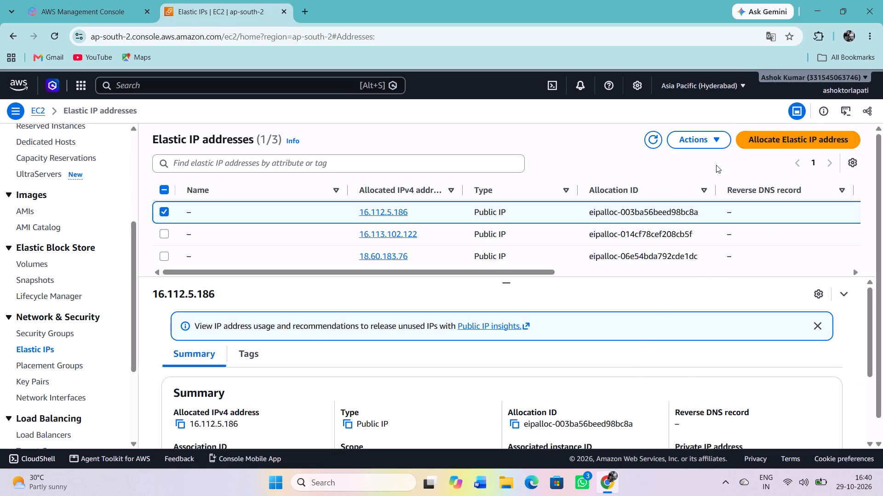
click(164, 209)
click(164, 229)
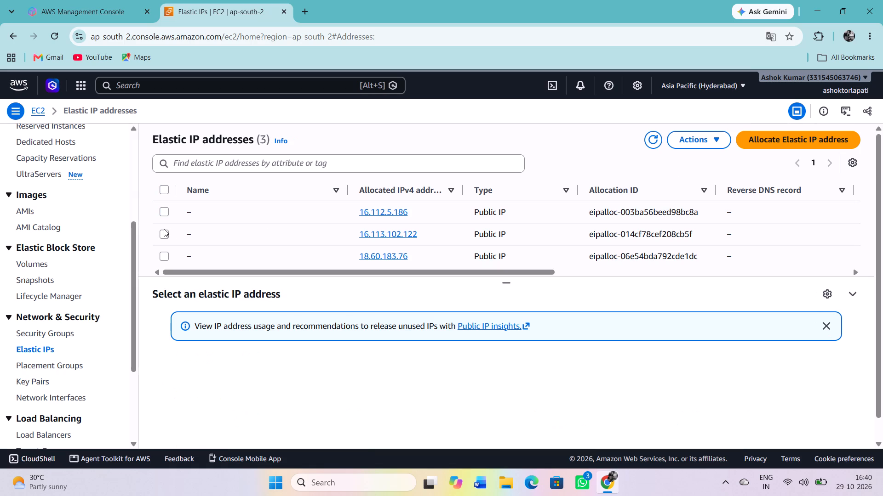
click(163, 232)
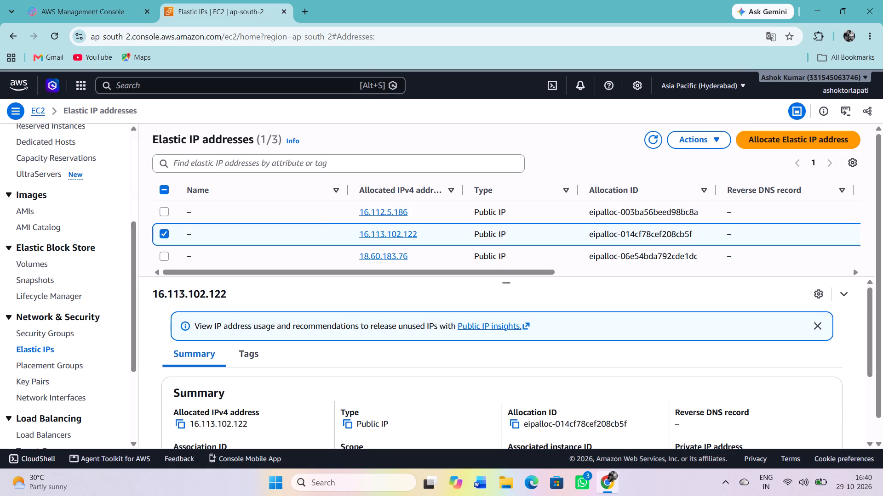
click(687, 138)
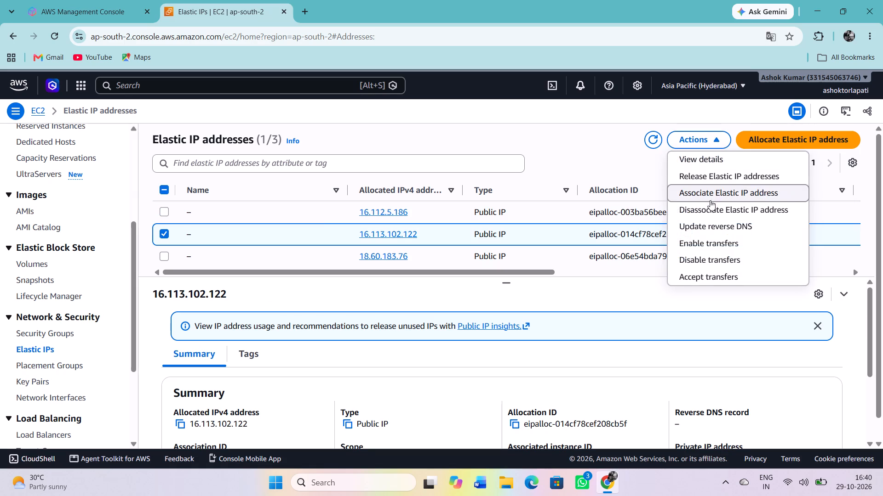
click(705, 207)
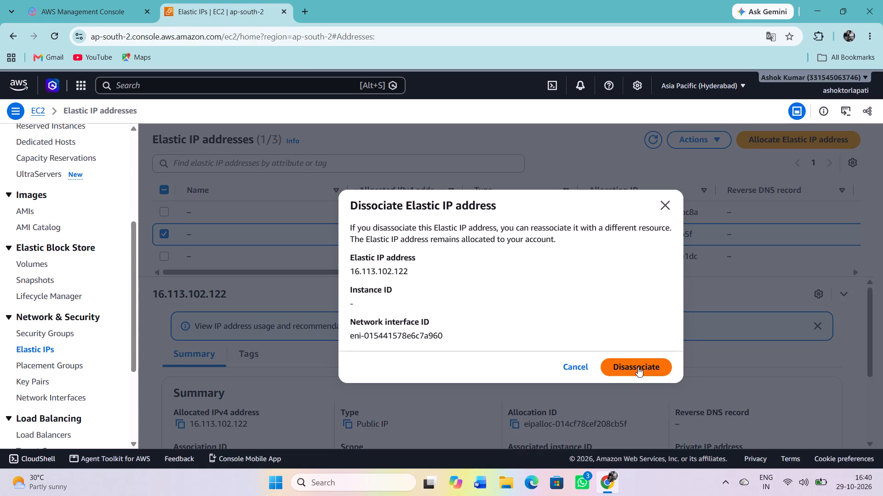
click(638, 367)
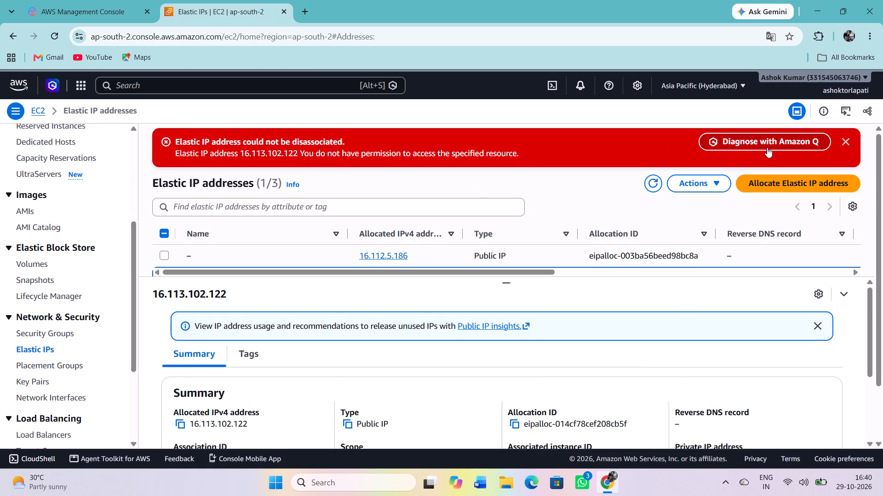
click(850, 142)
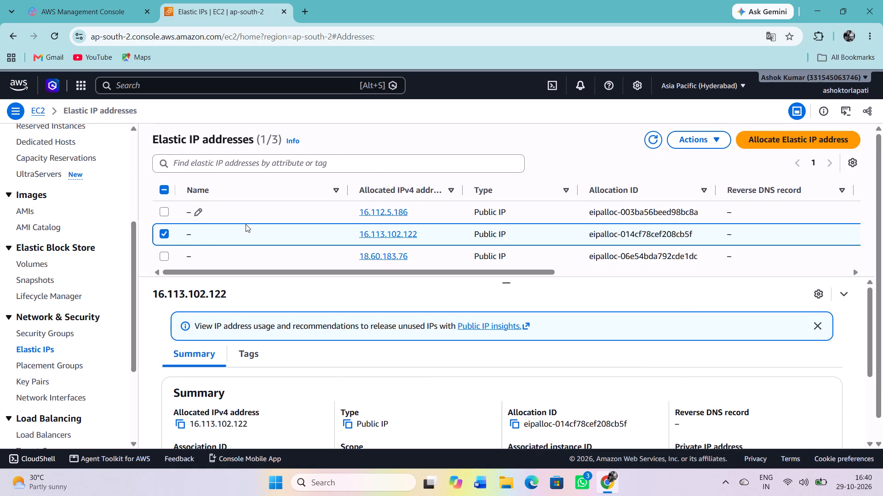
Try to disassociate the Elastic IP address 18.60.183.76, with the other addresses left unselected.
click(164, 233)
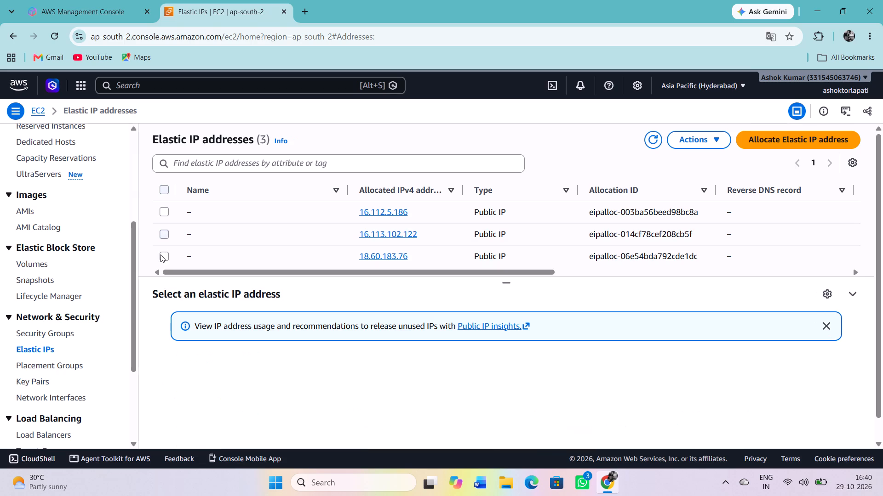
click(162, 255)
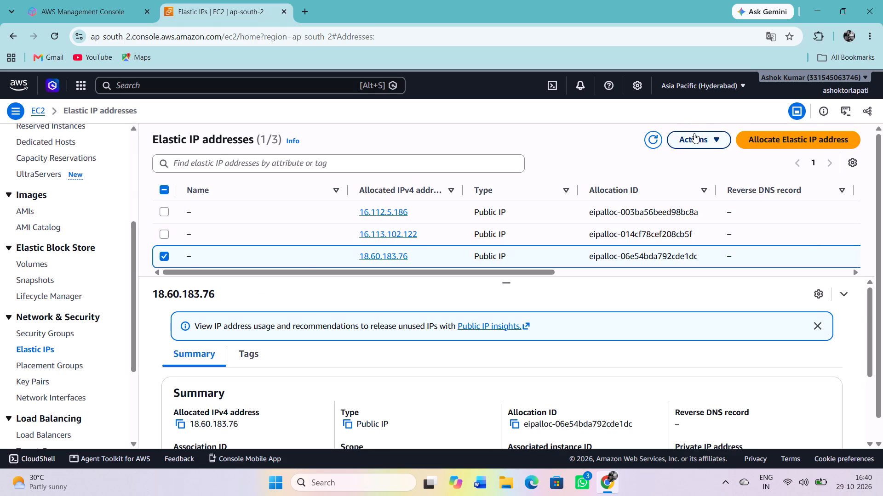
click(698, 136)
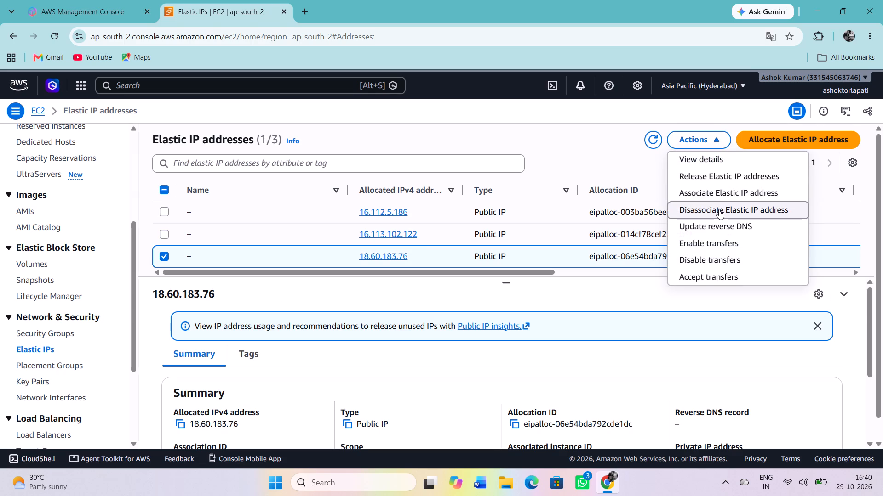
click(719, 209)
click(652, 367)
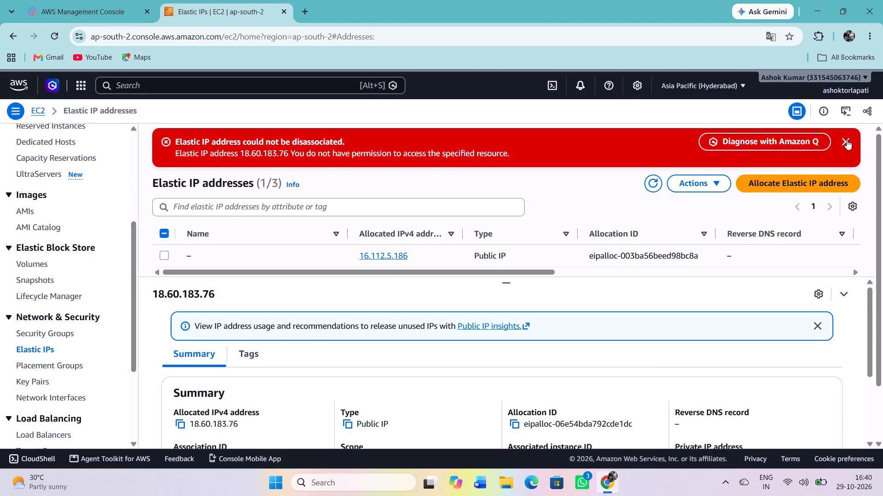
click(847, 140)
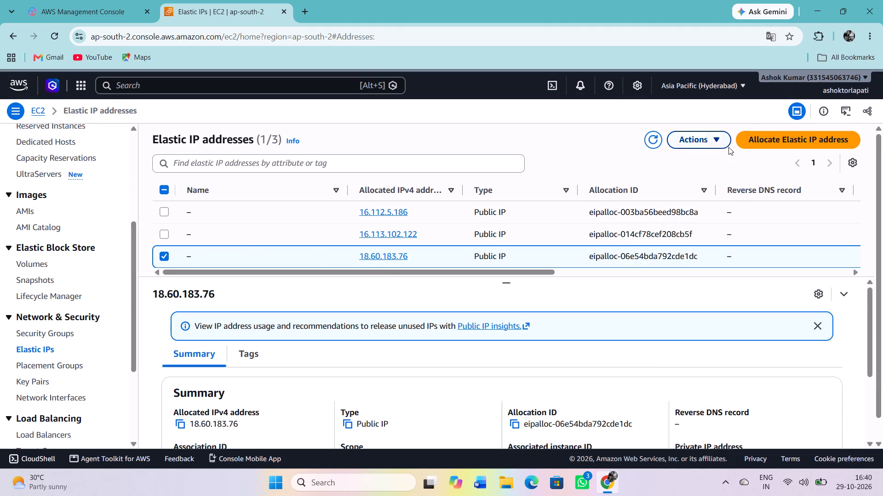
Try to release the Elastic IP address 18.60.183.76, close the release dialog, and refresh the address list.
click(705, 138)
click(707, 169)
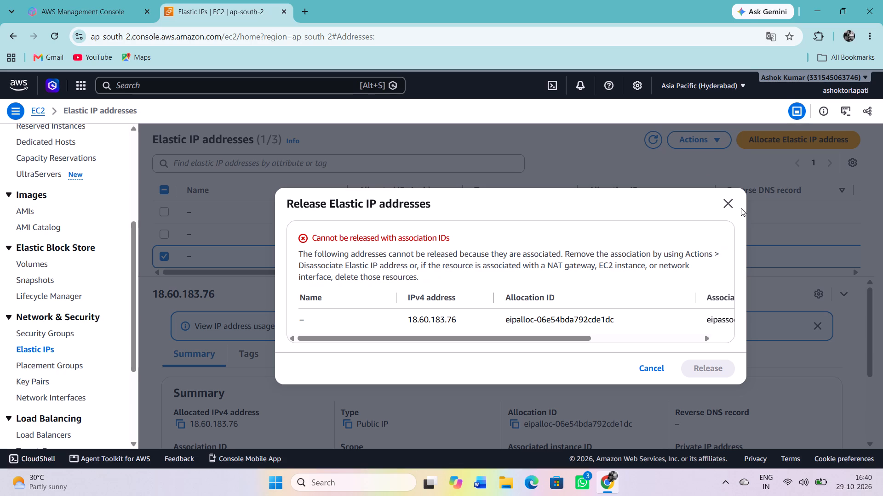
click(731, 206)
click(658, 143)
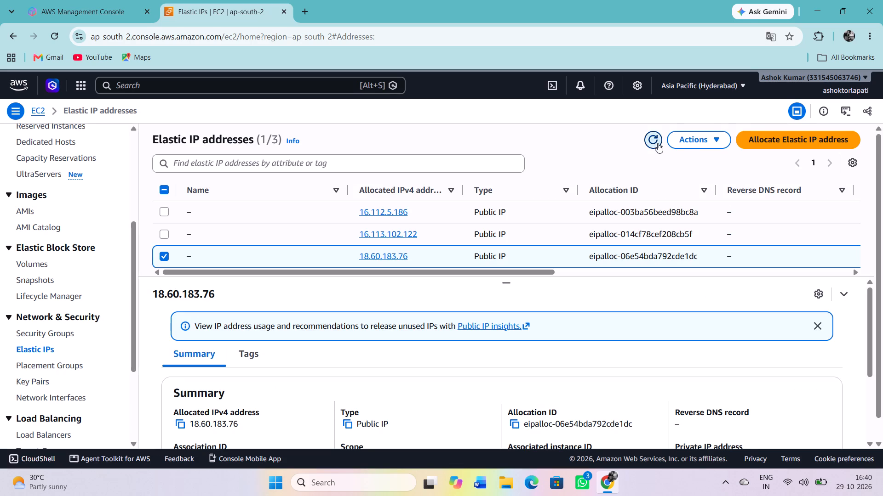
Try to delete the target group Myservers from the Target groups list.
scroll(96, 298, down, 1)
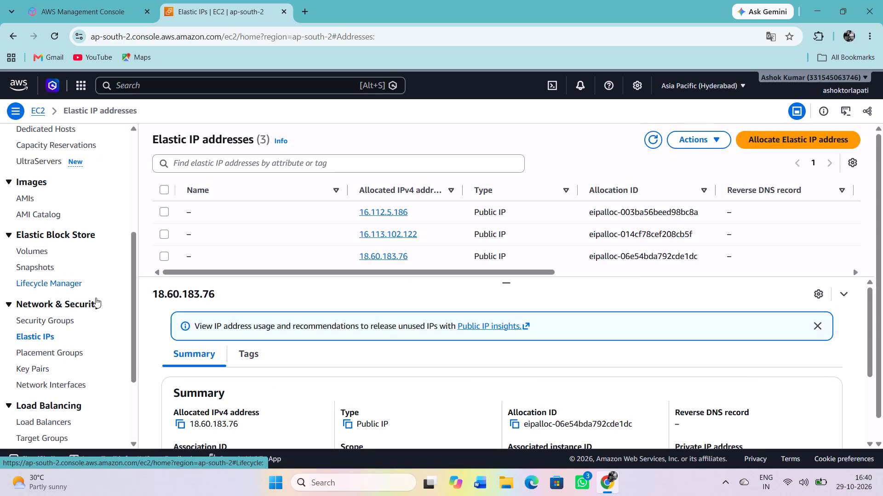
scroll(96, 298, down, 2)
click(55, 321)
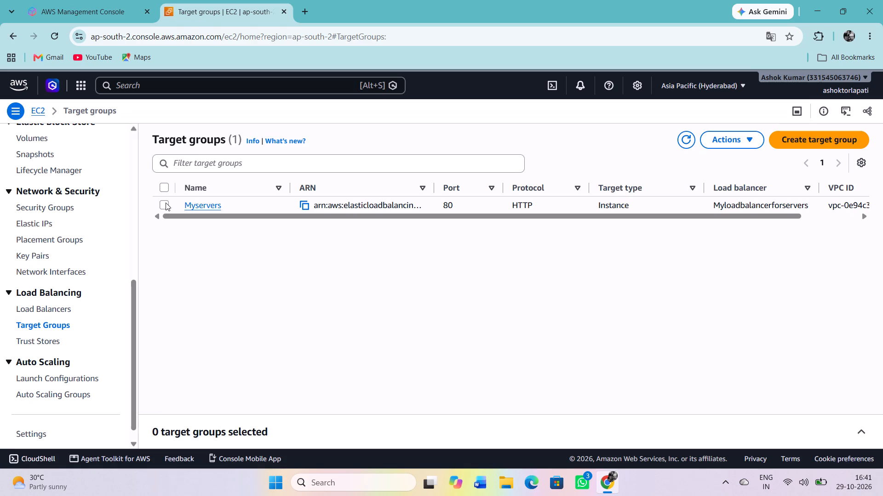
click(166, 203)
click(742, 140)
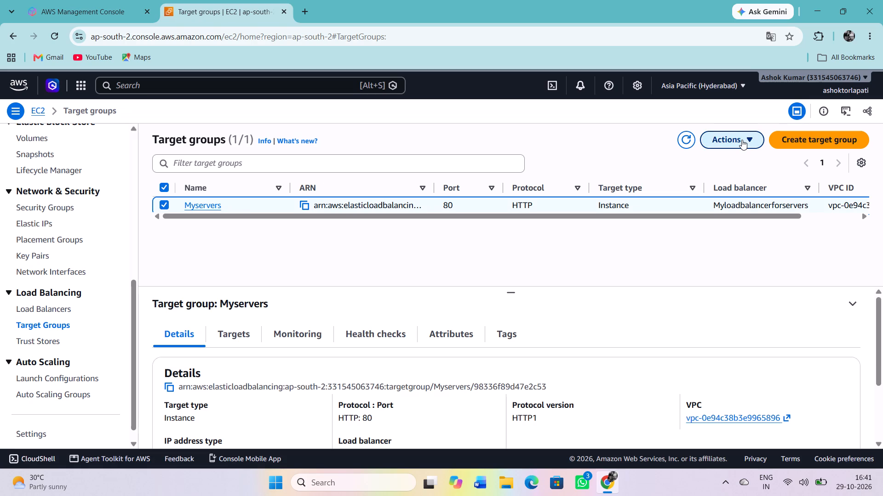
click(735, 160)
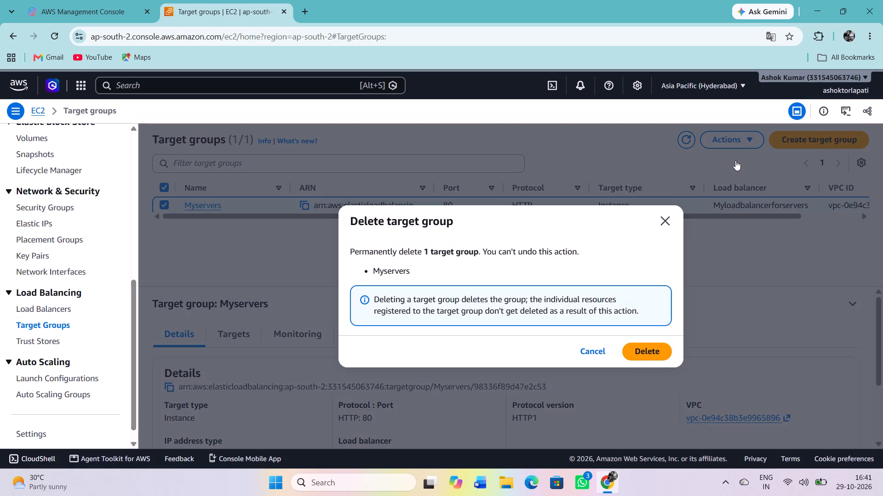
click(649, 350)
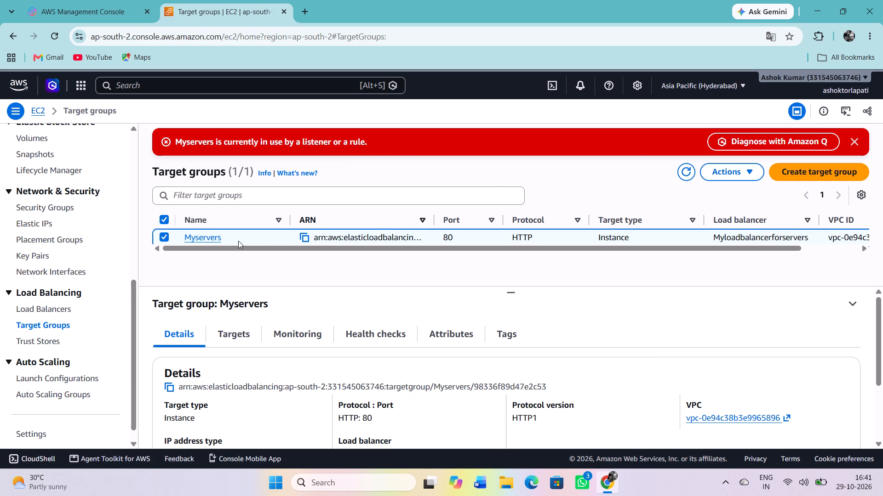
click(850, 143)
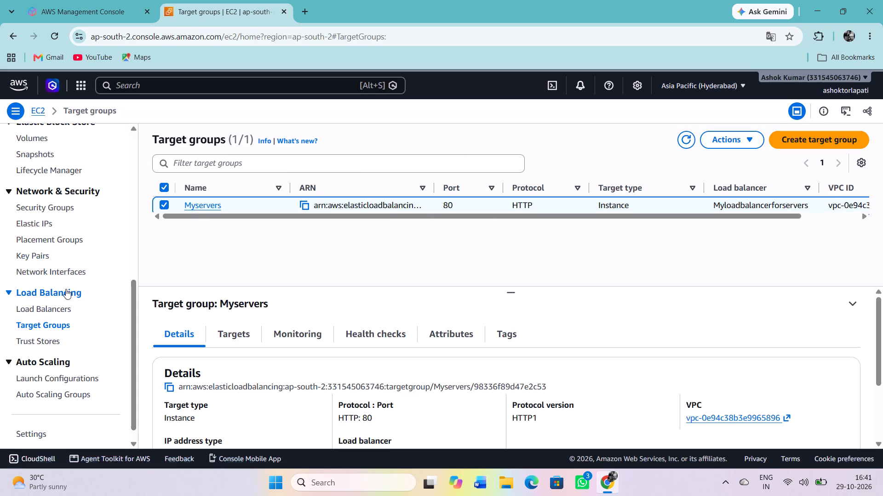
Permanently delete the load balancer Myloadbalancerforservers, entering "confirm" as the written consent.
click(66, 289)
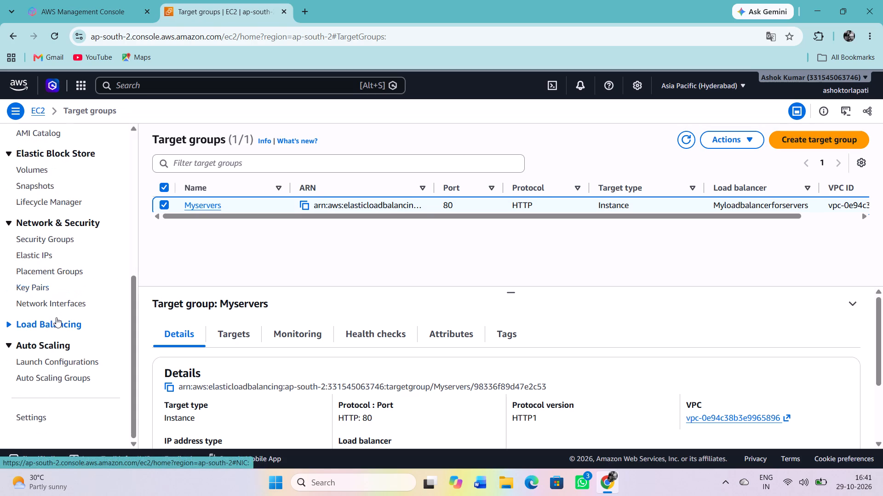
click(56, 319)
click(56, 312)
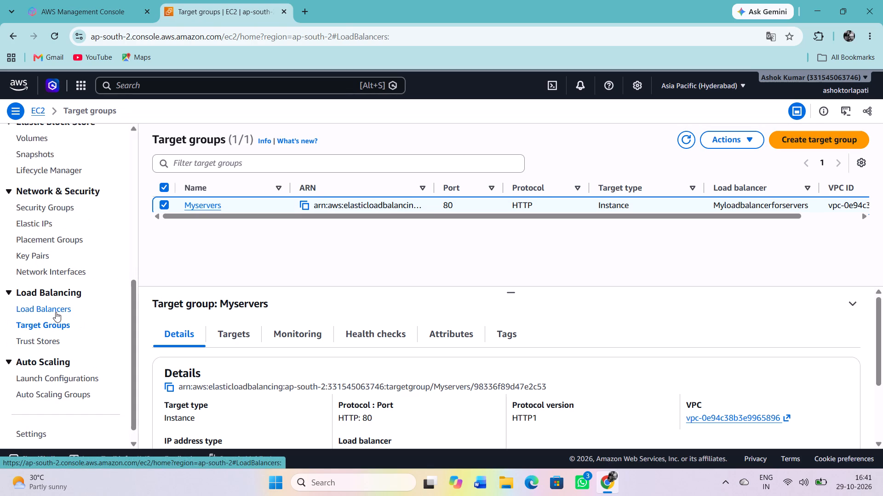
click(163, 215)
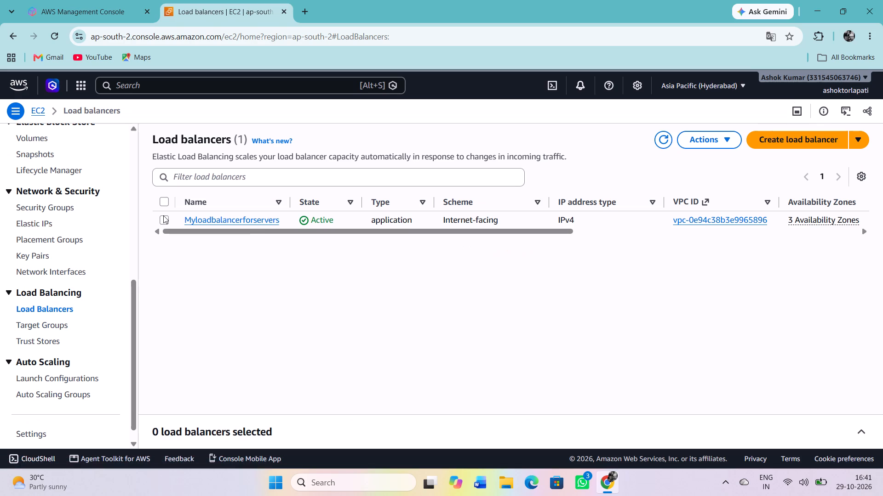
click(698, 137)
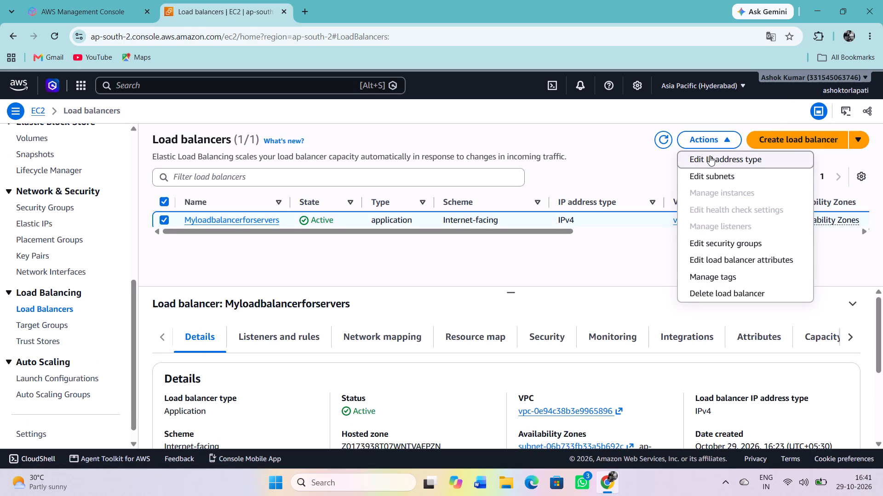
click(711, 287)
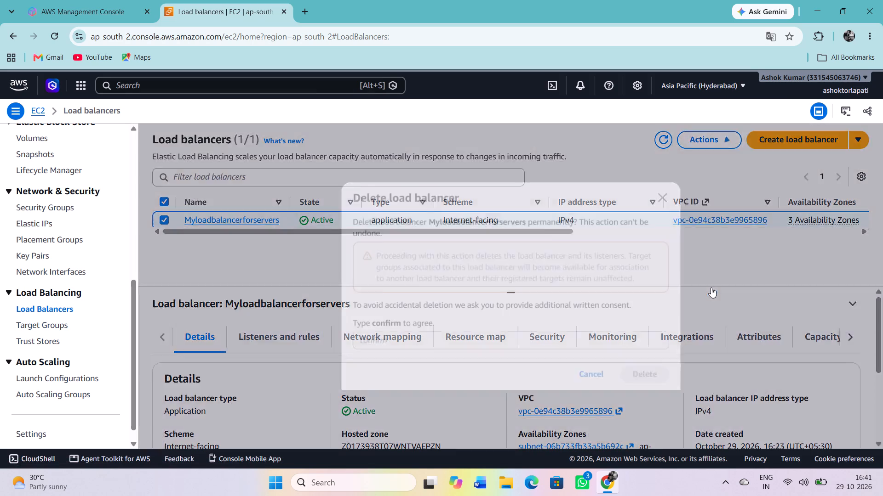
click(551, 346)
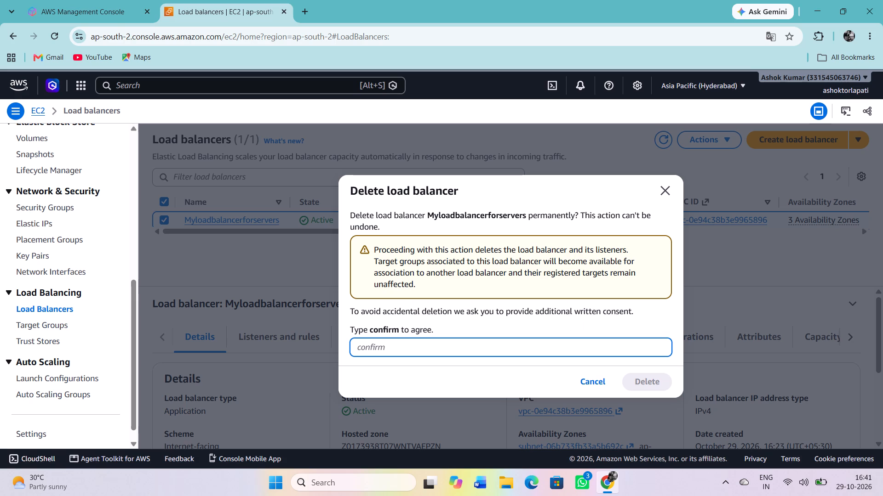
text(confirm)
click(645, 377)
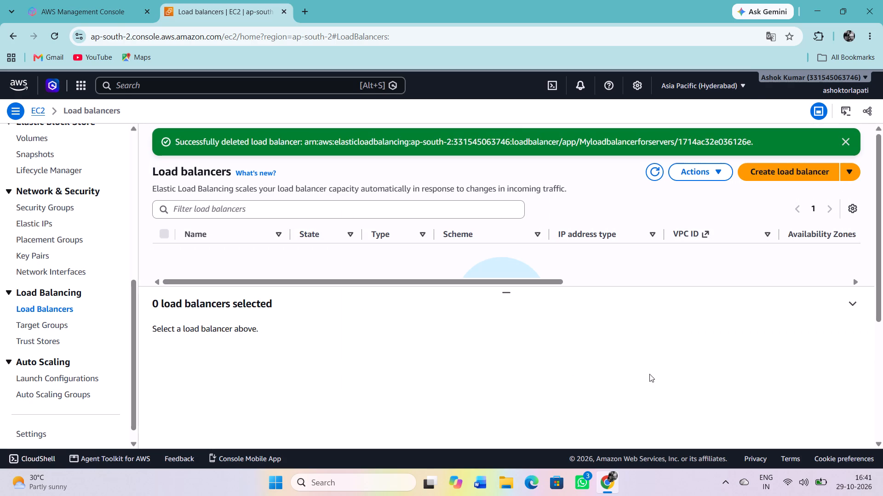
click(845, 137)
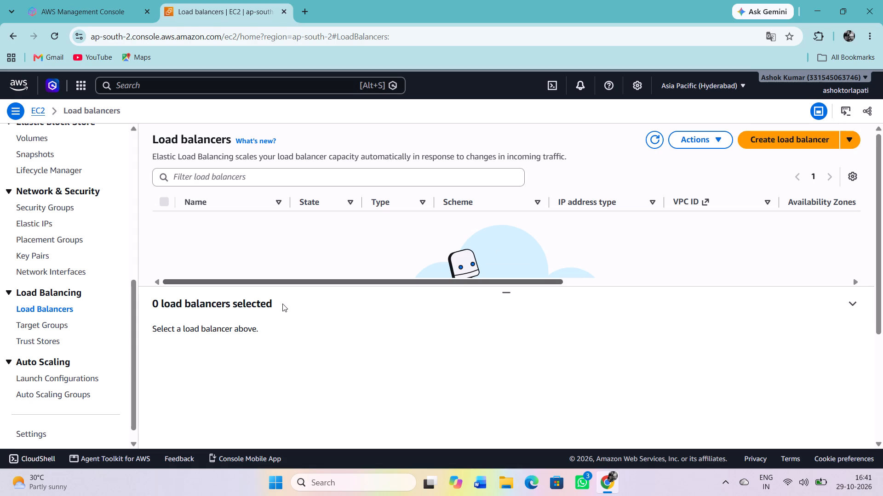
Return to the target groups and delete Myservers.
click(63, 321)
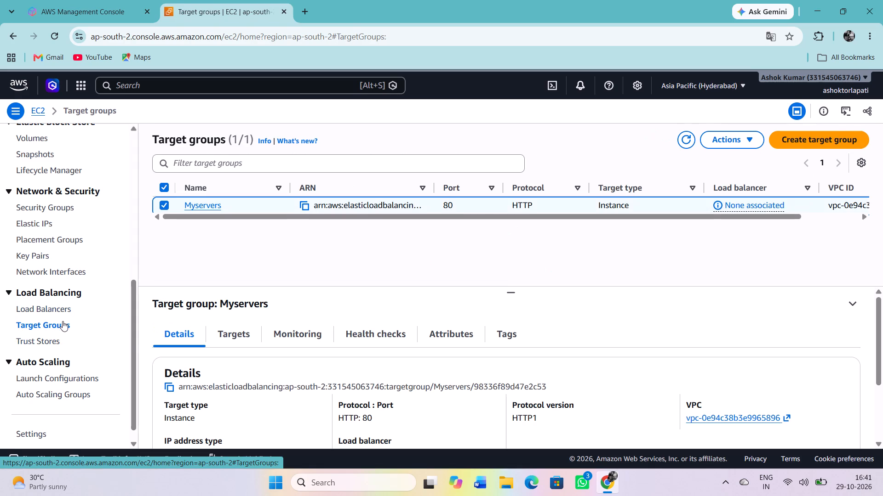
click(741, 134)
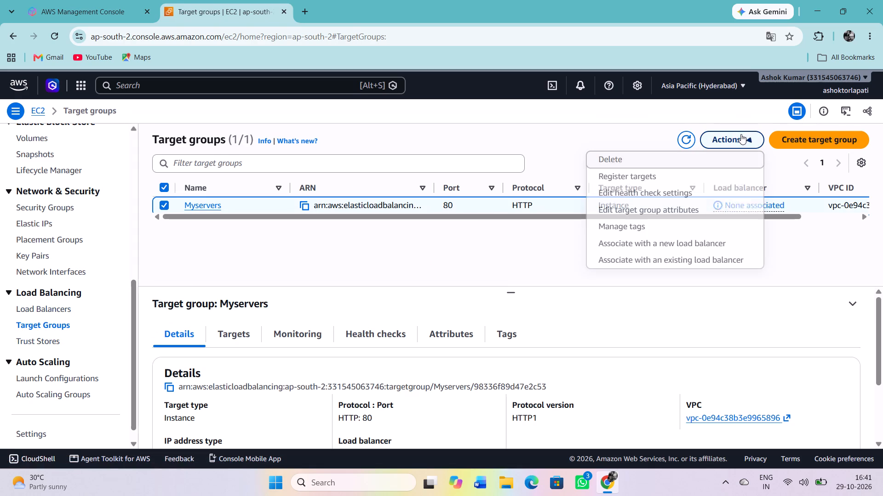
click(628, 159)
click(647, 349)
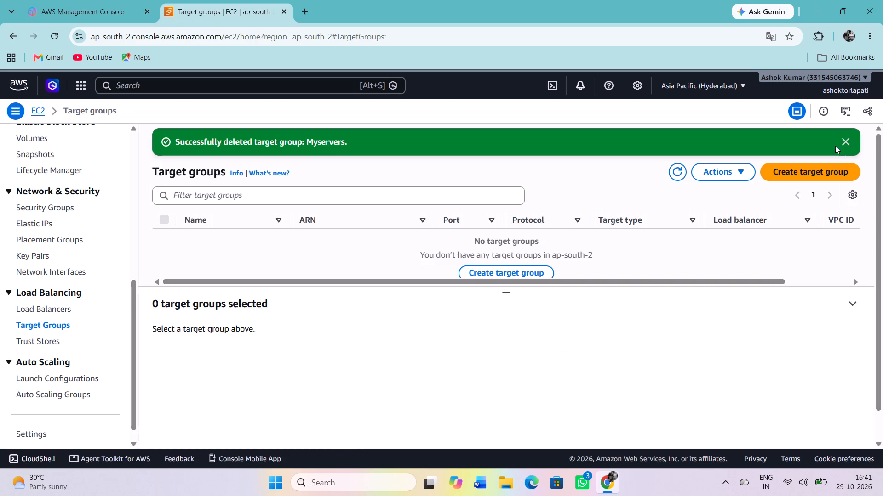
click(839, 138)
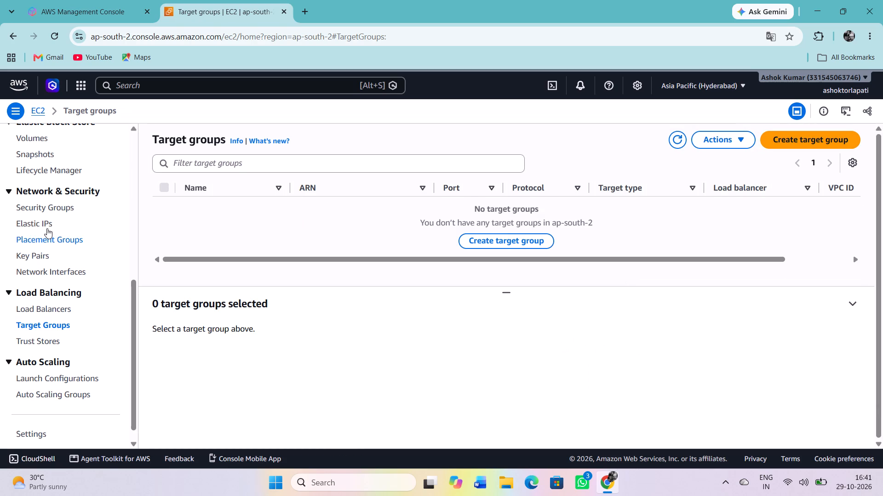
Refresh the Elastic IP address list and the EC2 dashboard's resource summary to check the cleanup.
click(47, 228)
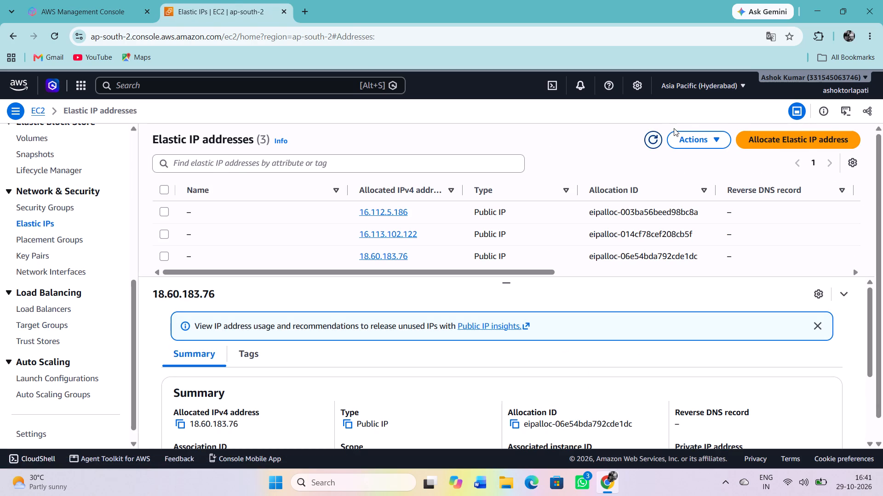
click(656, 135)
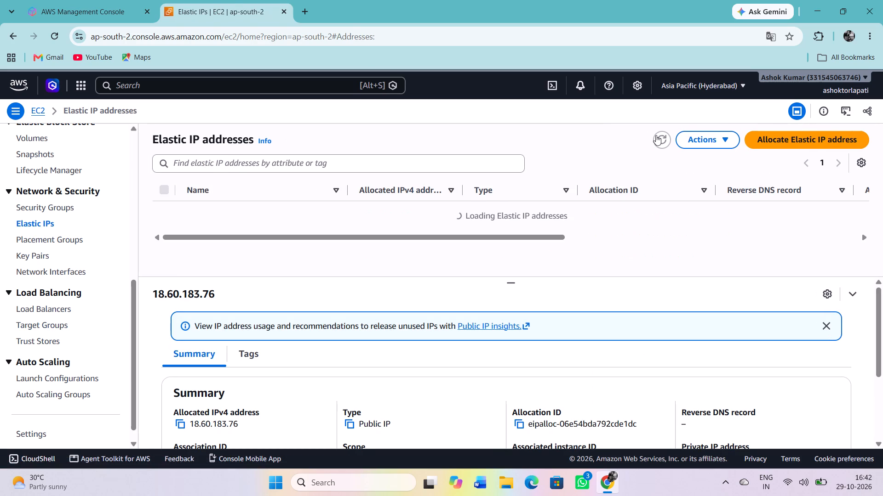
scroll(453, 221, up, 3)
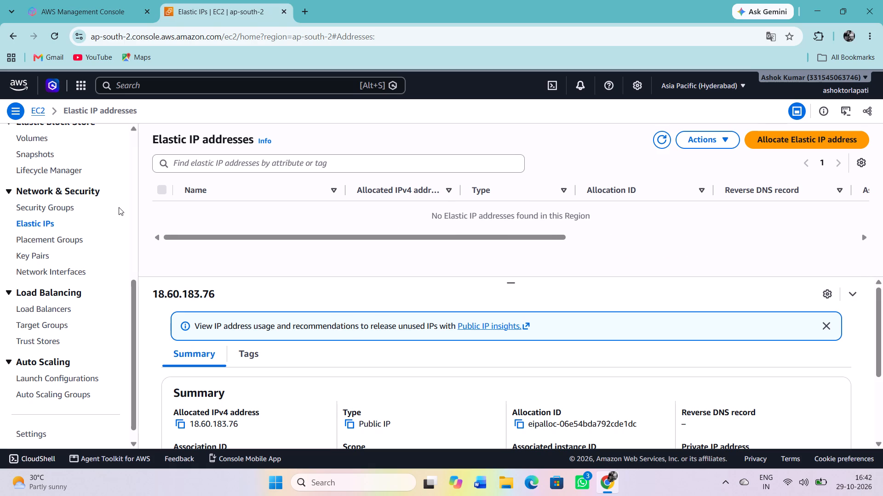
scroll(77, 205, up, 6)
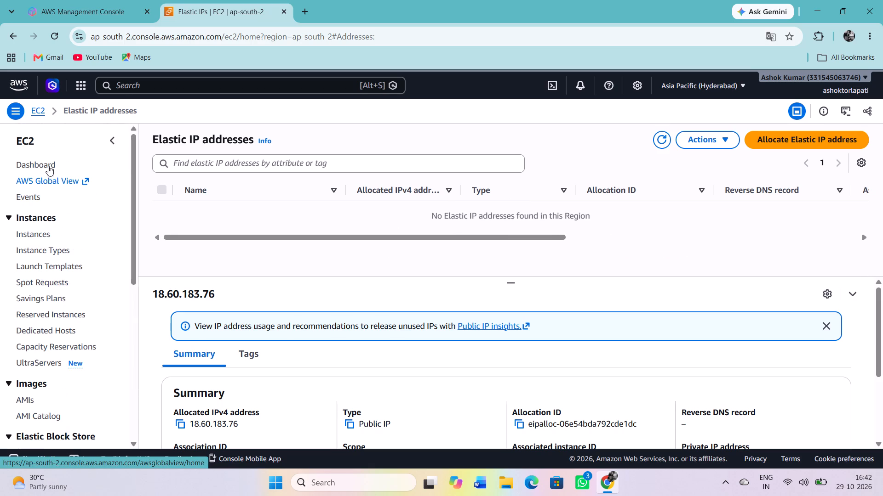
click(48, 166)
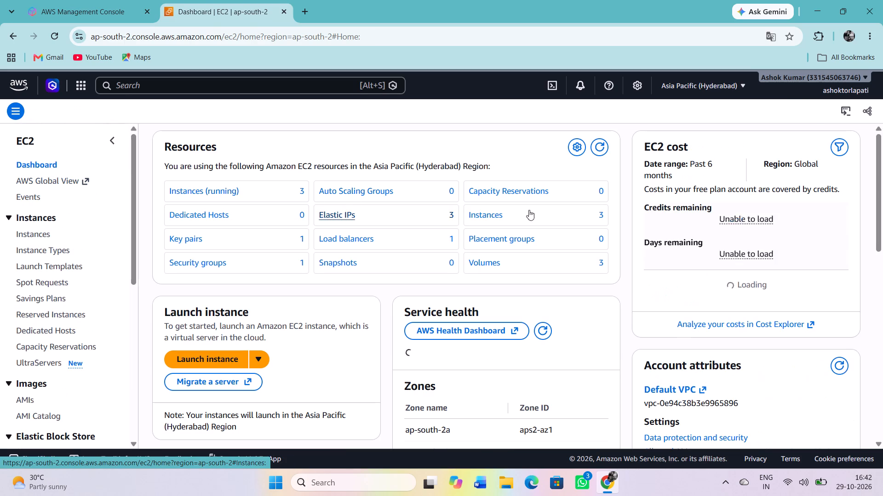
click(601, 145)
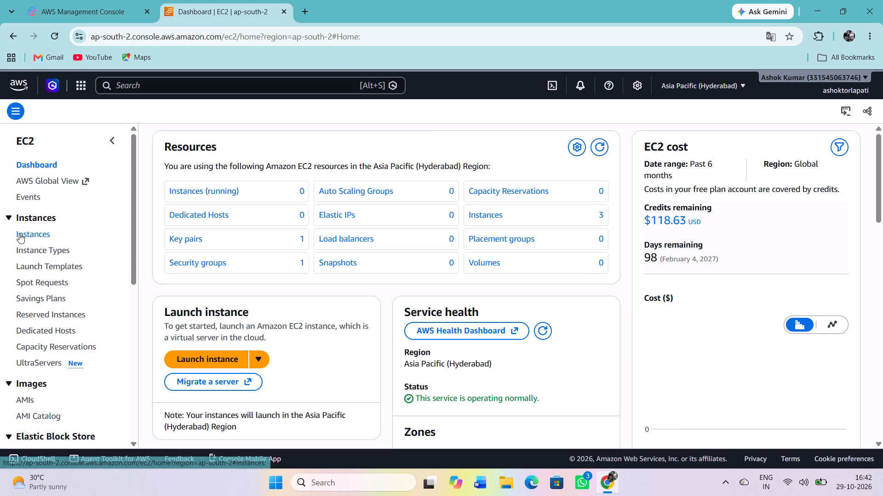
Start creating an Auto Scaling group and name it myautoscalinggroup.
scroll(82, 316, down, 4)
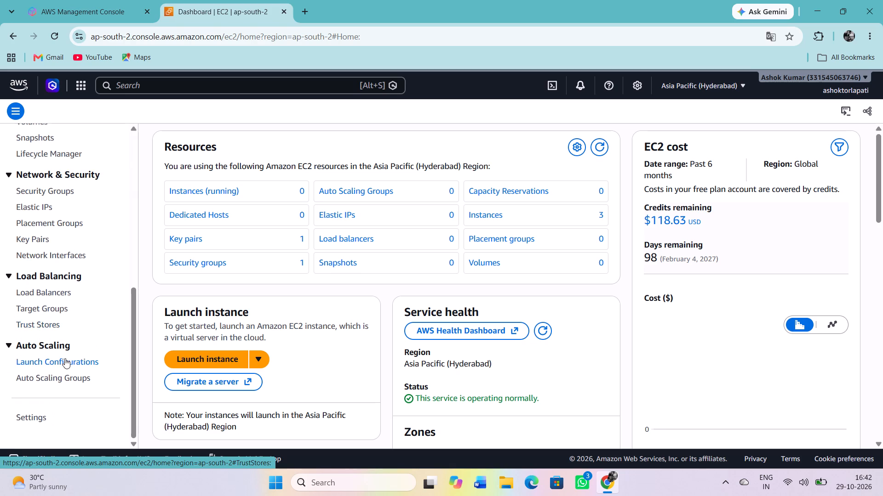
click(60, 376)
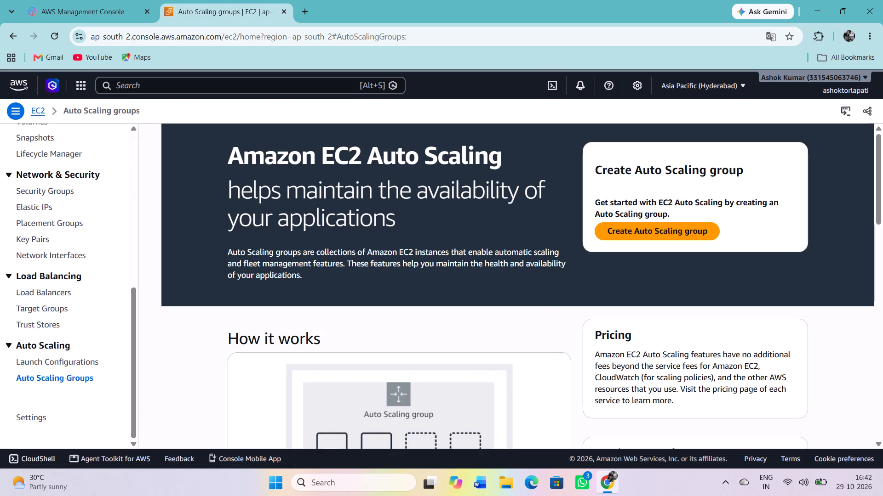
click(619, 231)
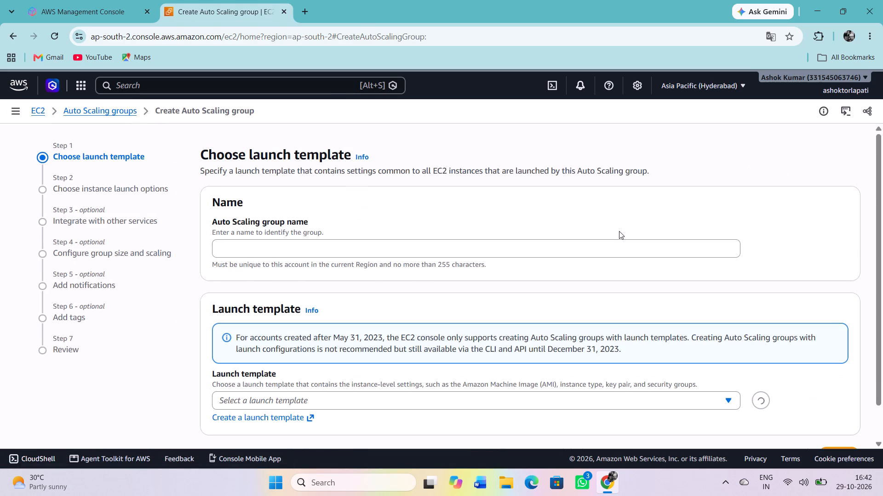
click(400, 250)
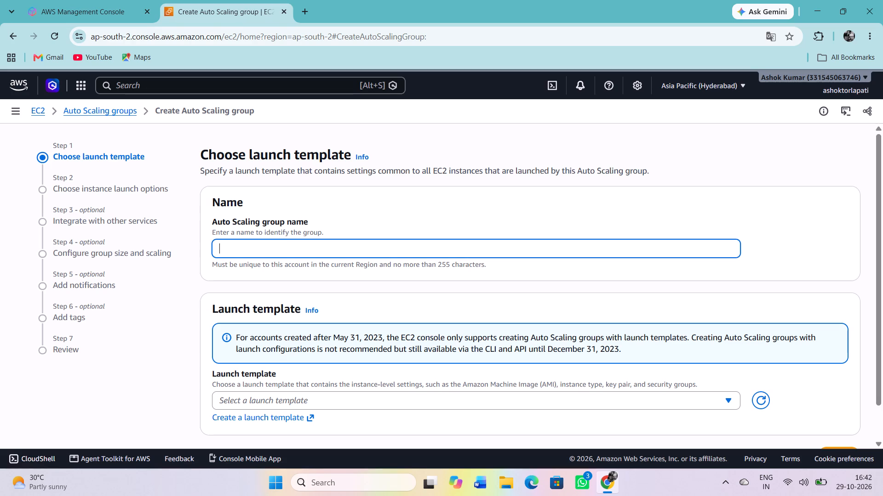
text(myauto)
key(s)
text(caling)
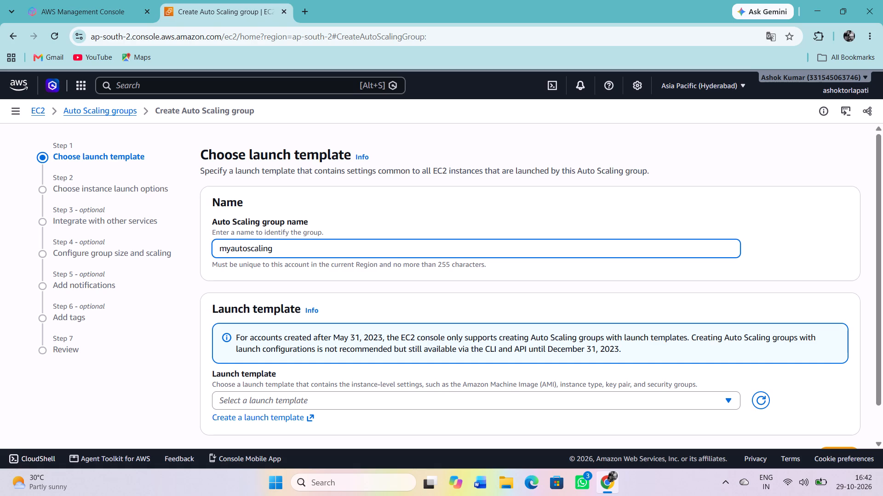
text(group)
Start a new launch template for the Auto Scaling group and name it mytemplateforAS.
click(461, 395)
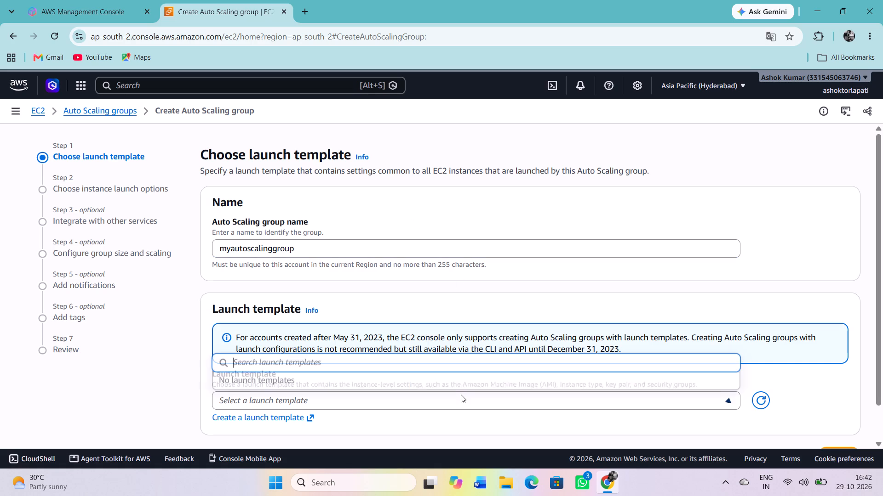
click(296, 419)
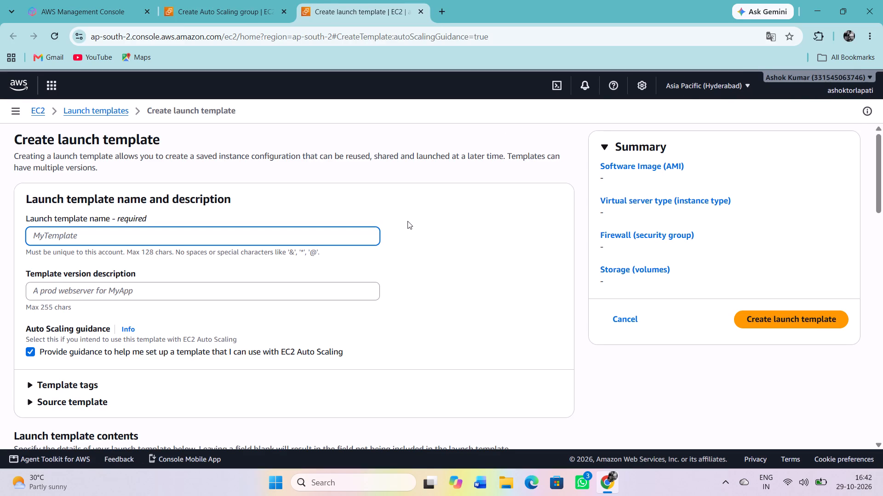
text(my)
text(template)
key(f)
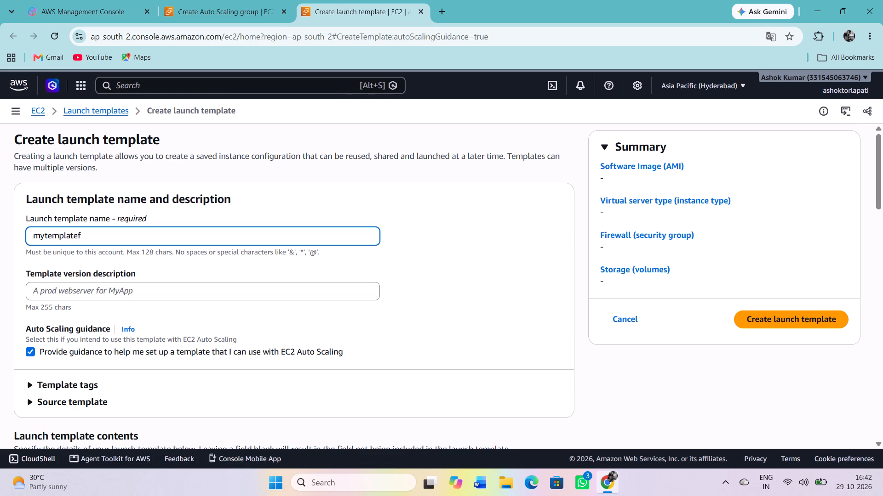
text(or)
text(as)
key(BackSpace)
key(BackSpace)
text(AS)
Browse the AMI catalog limited to free tier images and select Red Hat Enterprise Linux 10 (HVM), SSD Volume Type, 64-bit (x86).
scroll(241, 227, down, 5)
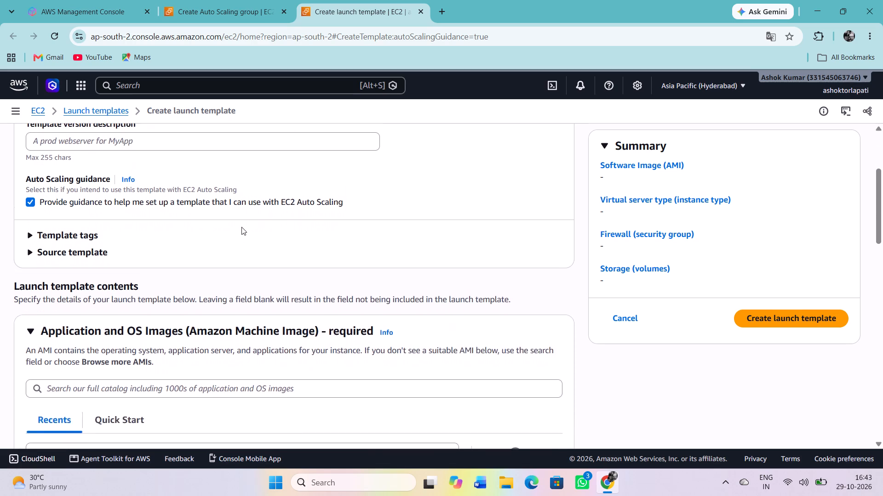
scroll(241, 227, down, 4)
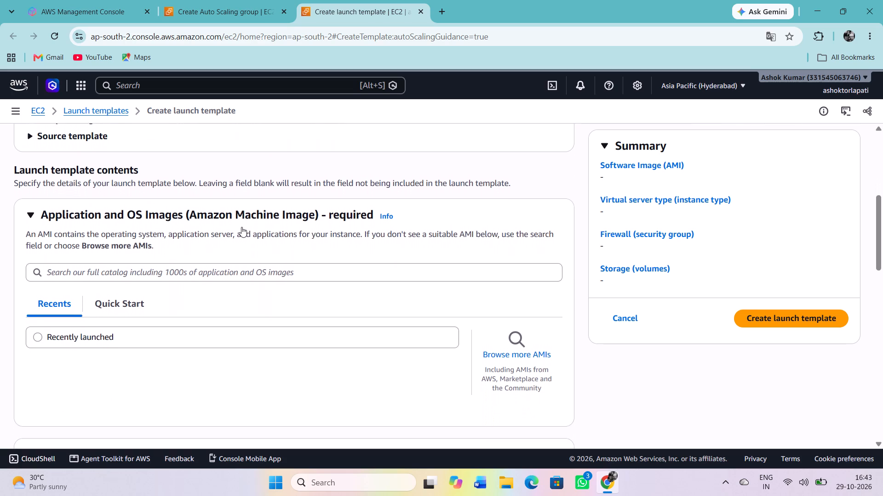
scroll(241, 227, down, 2)
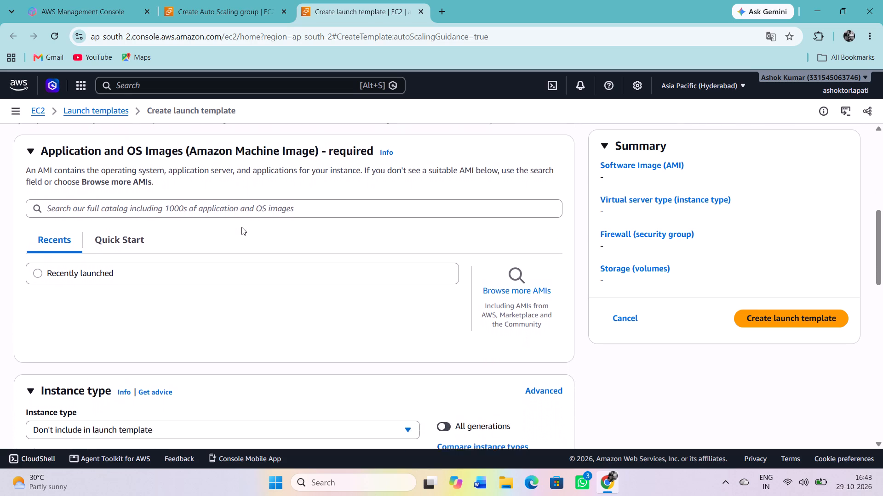
scroll(241, 227, down, 1)
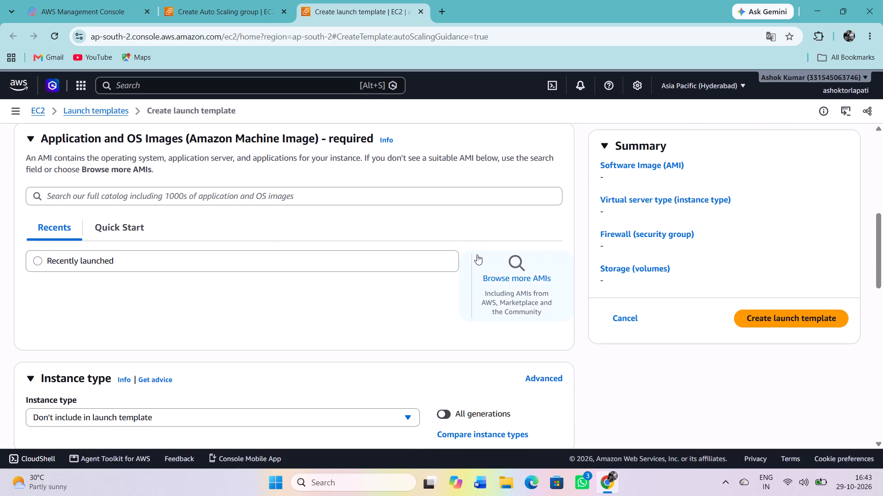
click(502, 279)
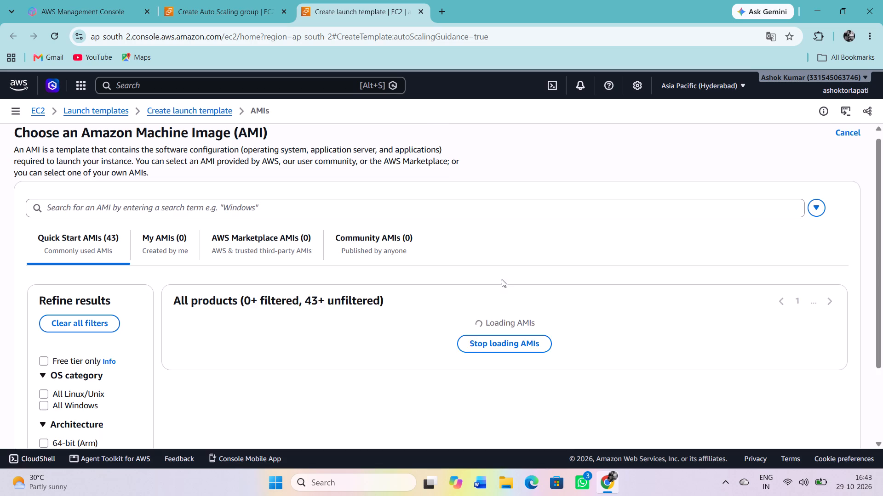
click(42, 360)
scroll(315, 358, down, 2)
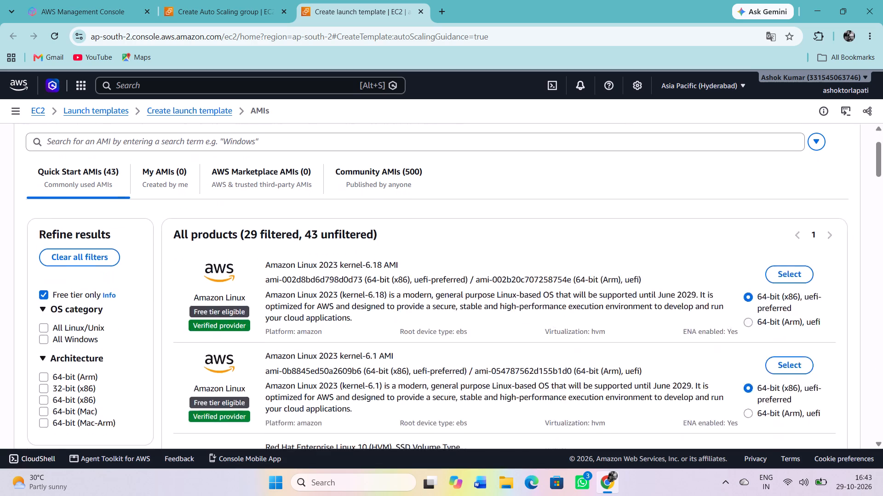
scroll(315, 358, down, 2)
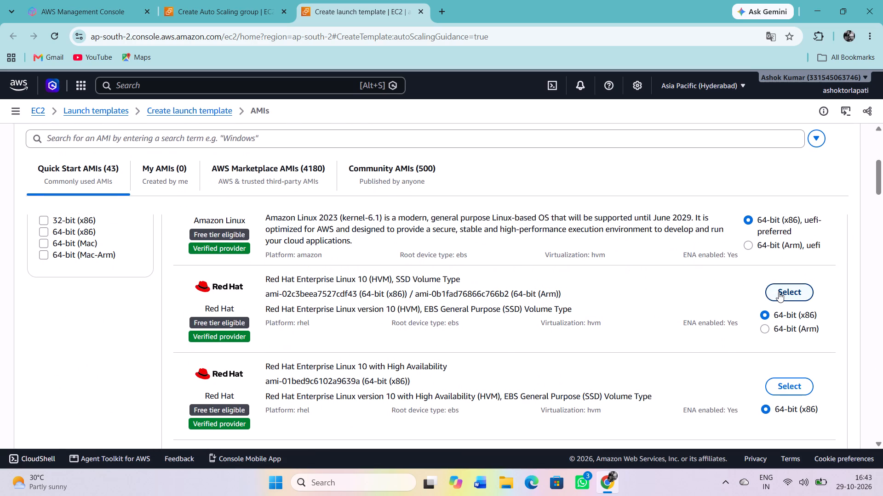
click(779, 292)
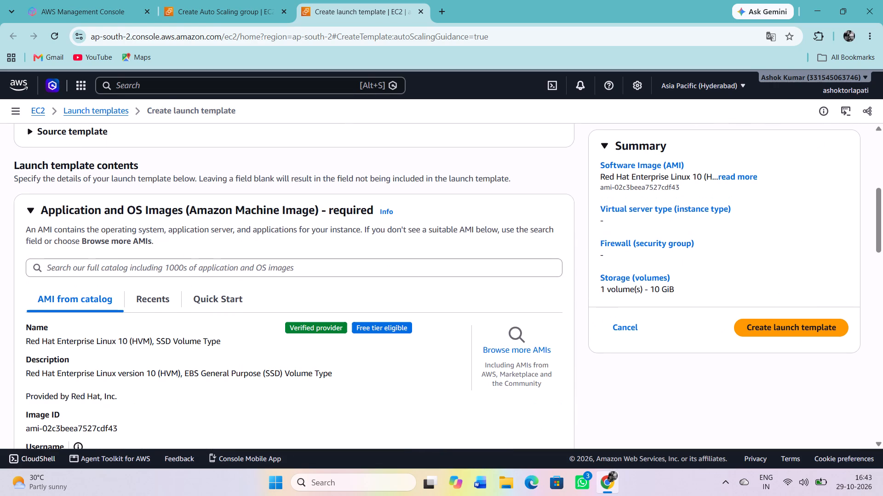
Set the launch template's instance type to t3.micro.
scroll(398, 282, down, 2)
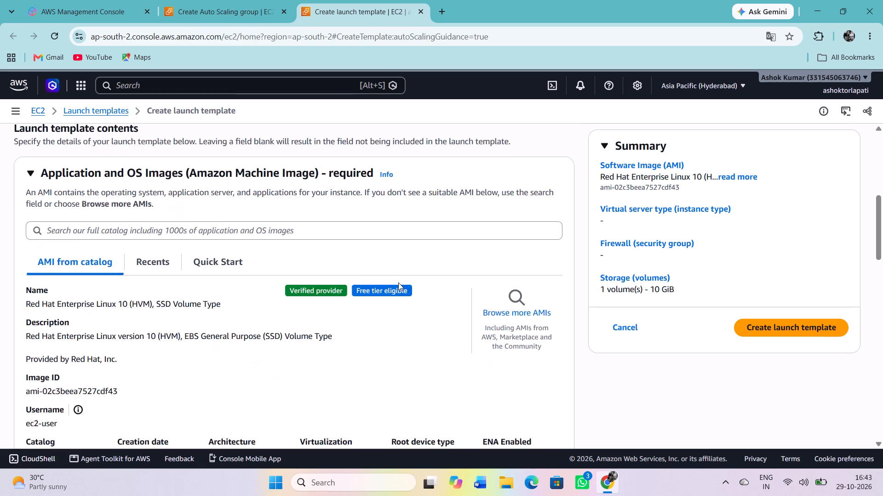
scroll(398, 282, down, 6)
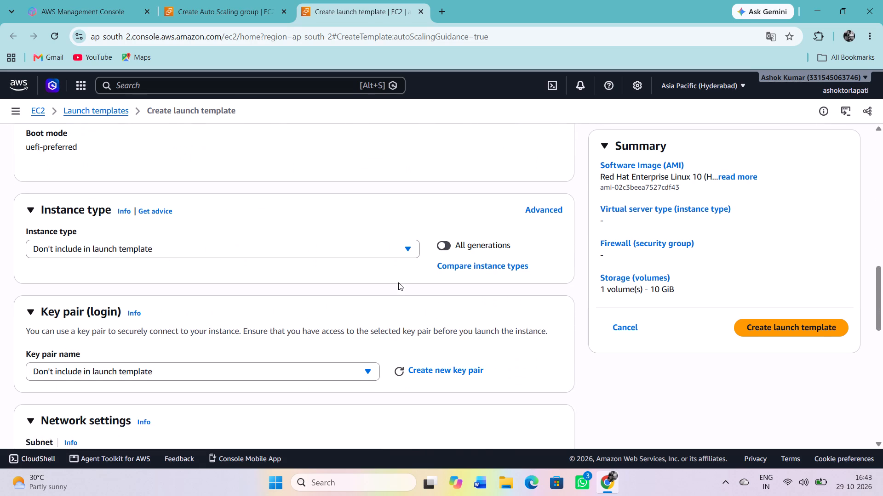
scroll(398, 282, down, 1)
click(274, 243)
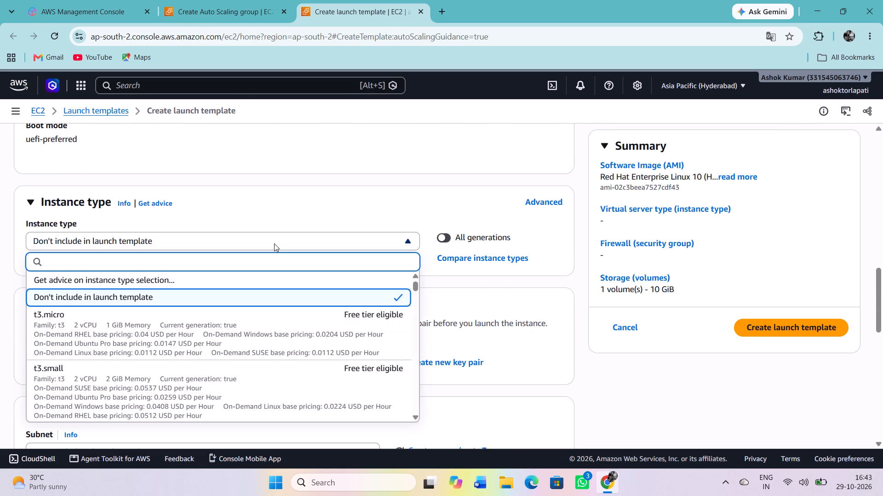
click(202, 335)
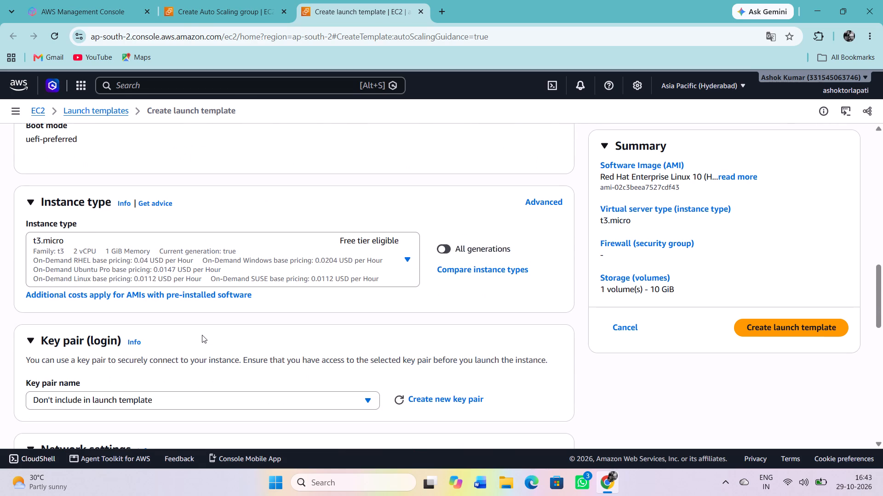
Set the launch template's login key pair to the existing key pair ashok.
scroll(327, 321, down, 2)
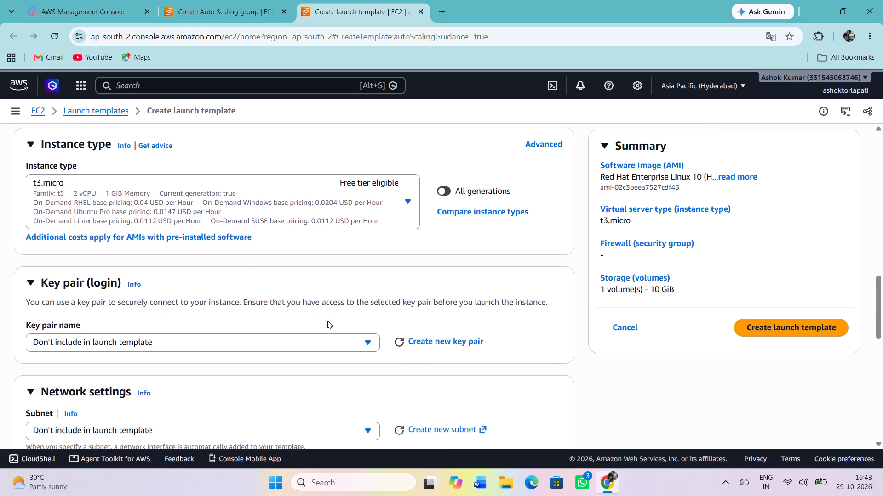
scroll(327, 321, down, 1)
click(313, 303)
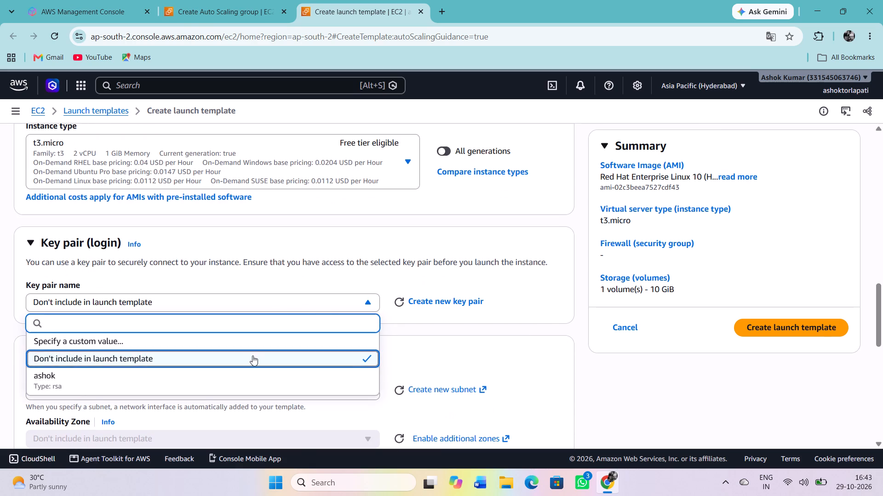
click(240, 378)
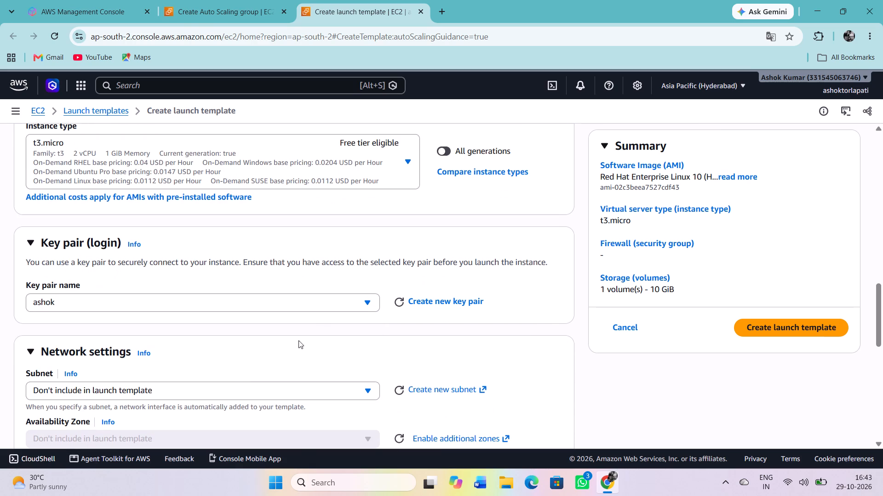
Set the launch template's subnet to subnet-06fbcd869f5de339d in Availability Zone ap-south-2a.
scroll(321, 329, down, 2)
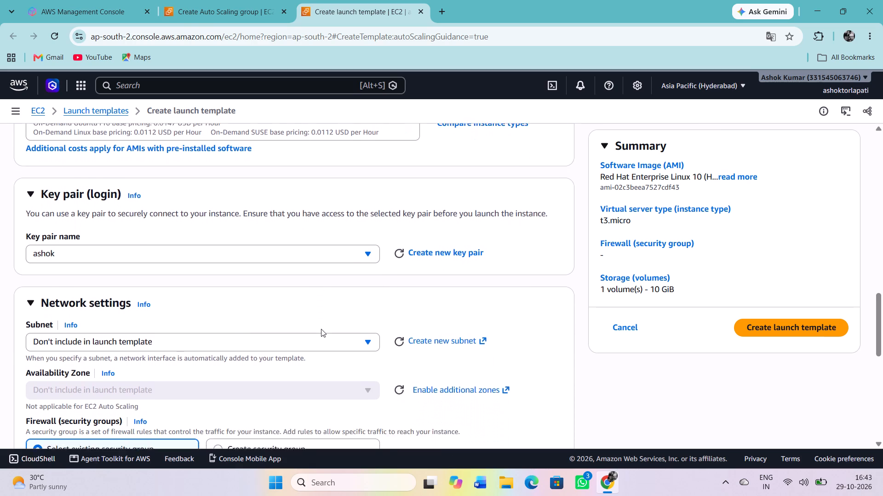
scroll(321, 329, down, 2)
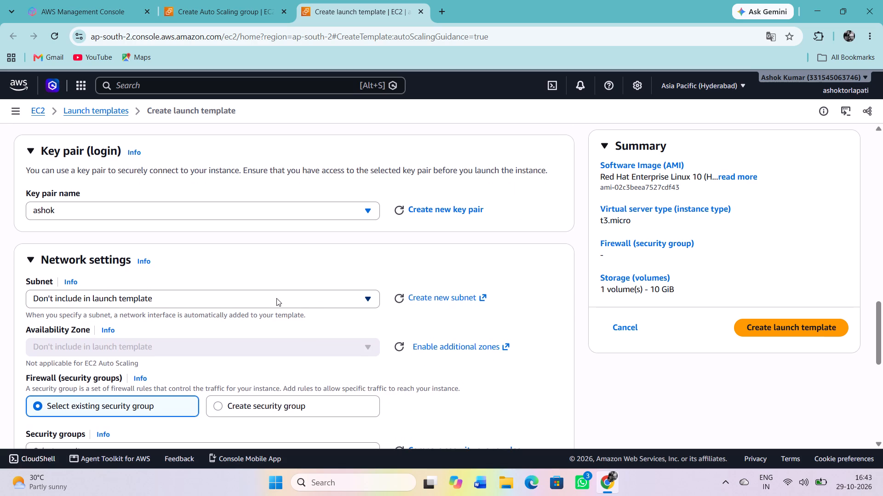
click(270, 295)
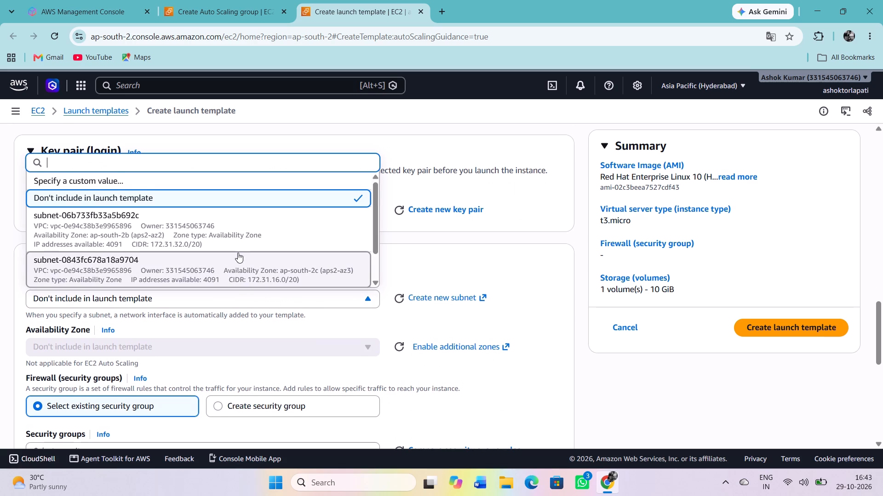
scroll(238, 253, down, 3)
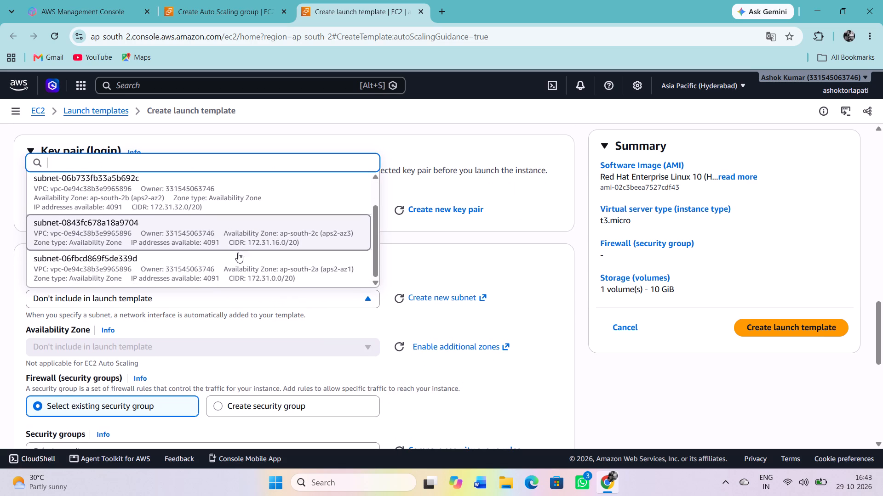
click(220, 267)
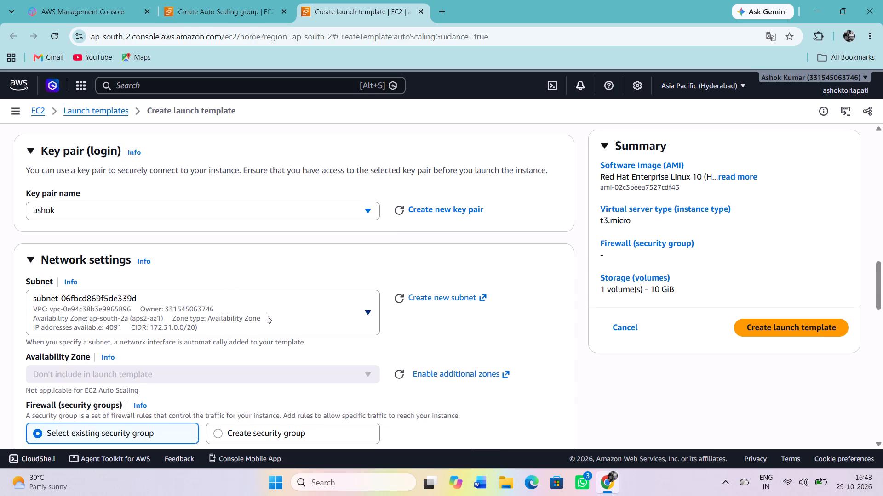
Assign the existing security group named default in the launch template's network settings.
scroll(269, 320, down, 3)
scroll(269, 320, right, 1)
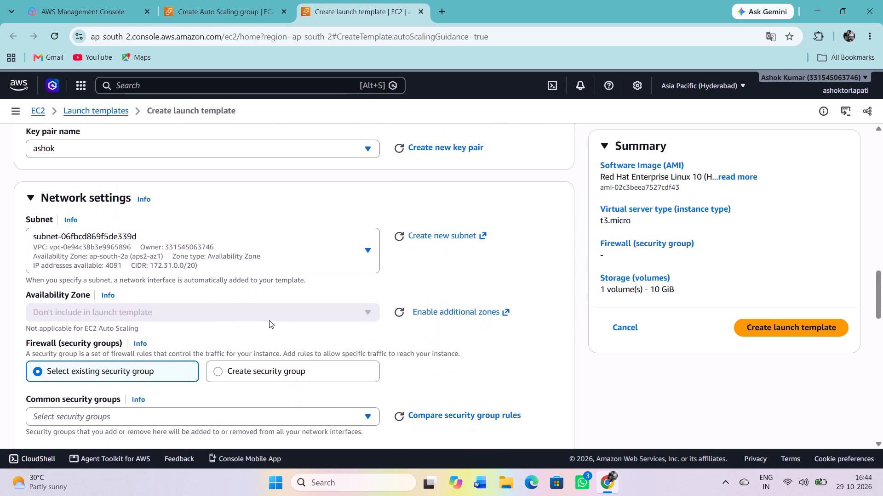
scroll(269, 320, right, 1)
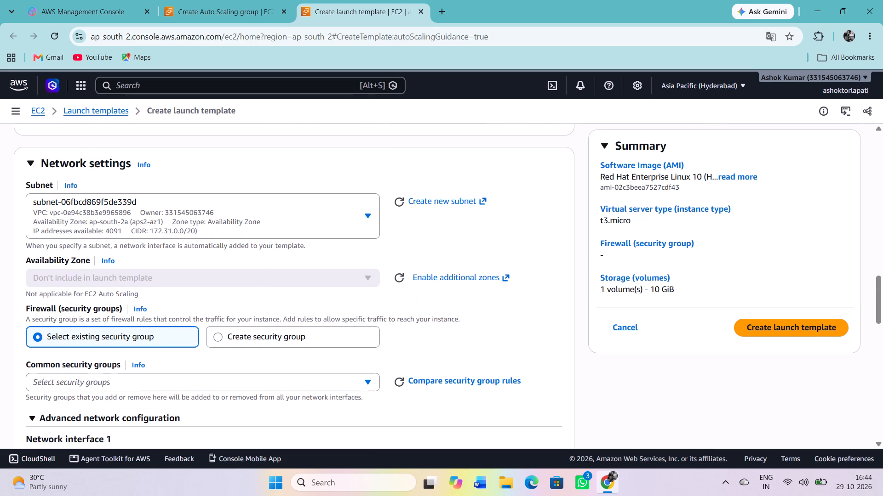
click(219, 336)
scroll(219, 336, down, 1)
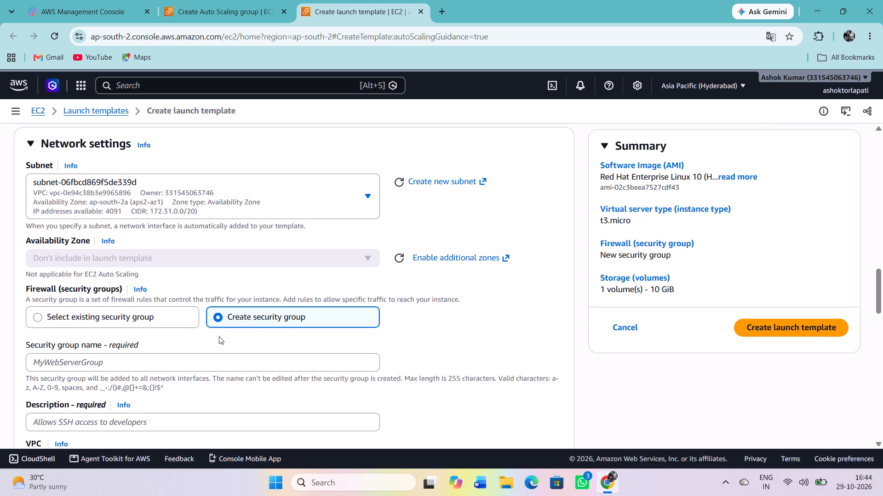
scroll(219, 336, down, 1)
click(156, 315)
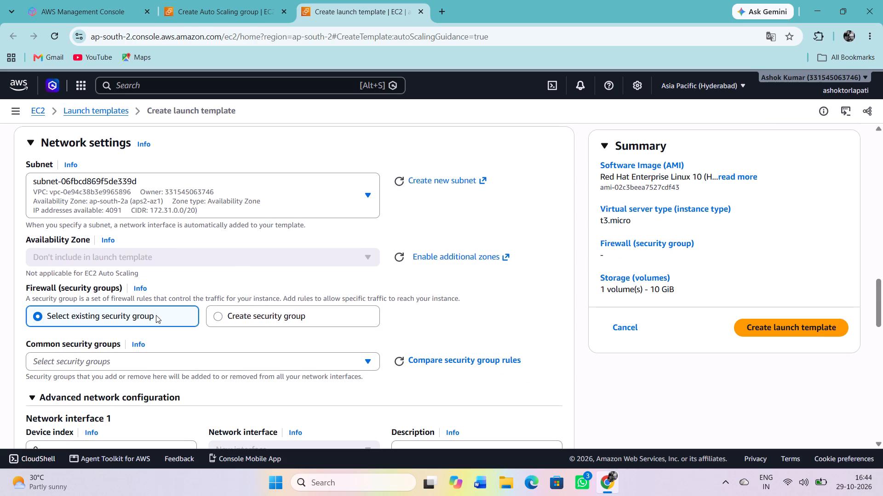
scroll(206, 327, down, 1)
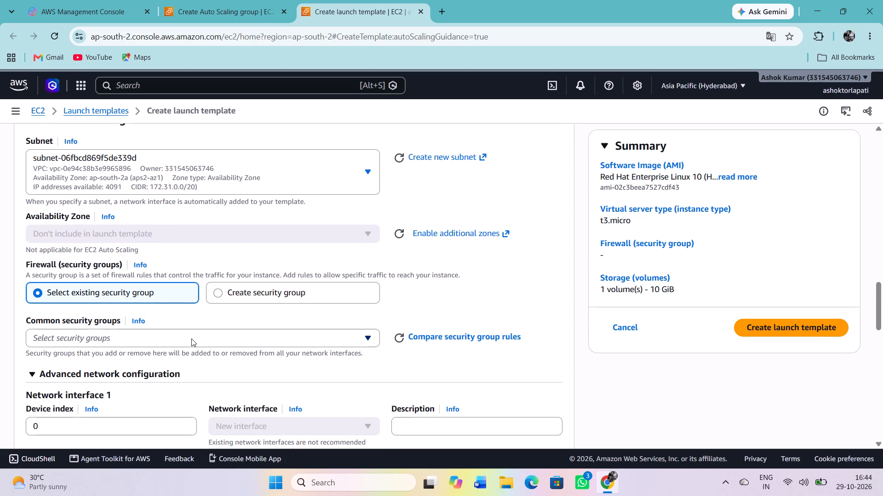
click(191, 338)
click(144, 389)
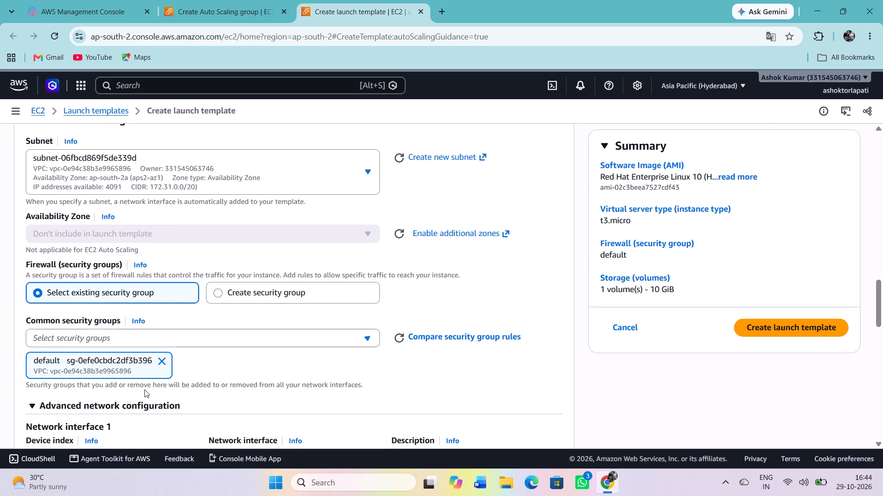
Set the launch template's subnet back to Don't include in launch template.
scroll(235, 343, down, 4)
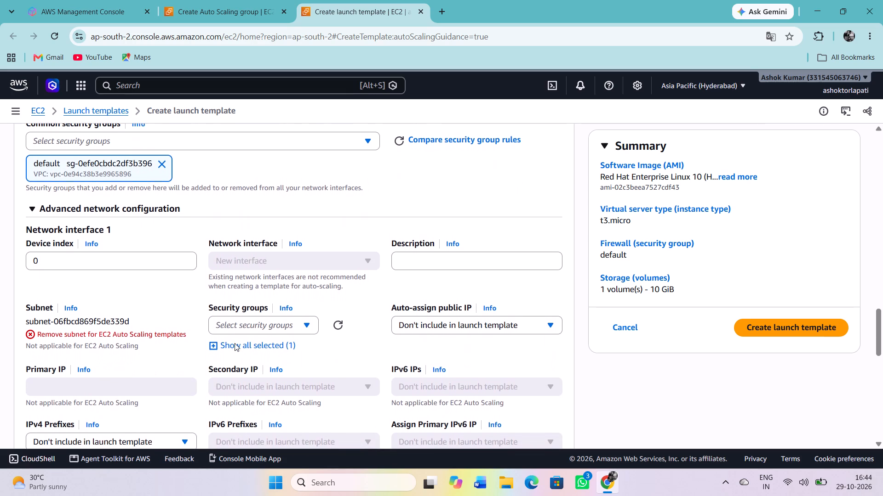
scroll(235, 343, down, 1)
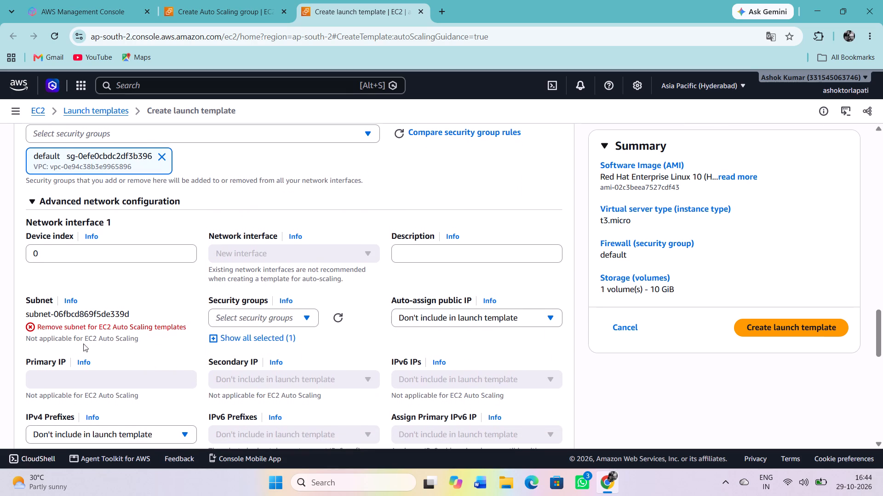
scroll(177, 269, up, 3)
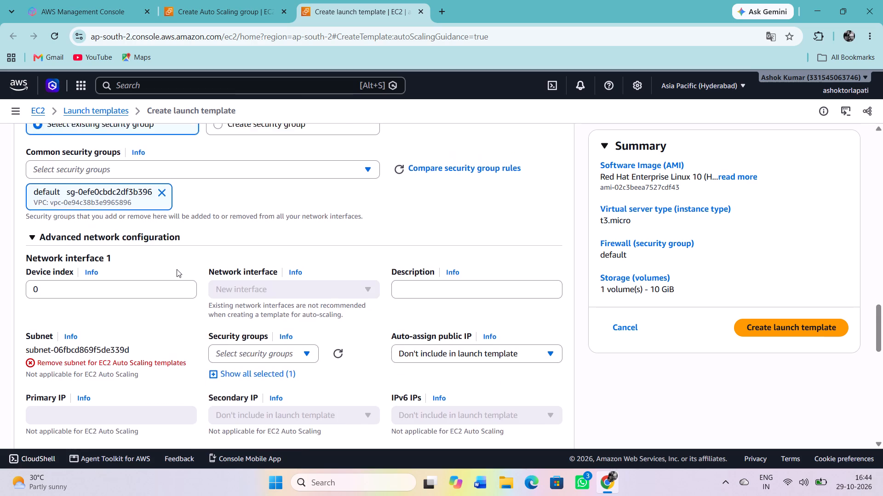
scroll(177, 269, up, 3)
scroll(177, 269, right, 1)
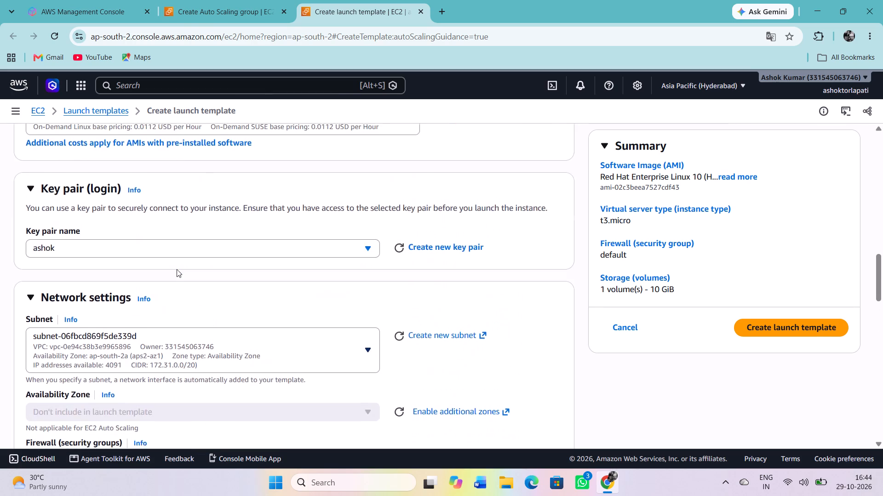
scroll(177, 269, right, 1)
click(286, 251)
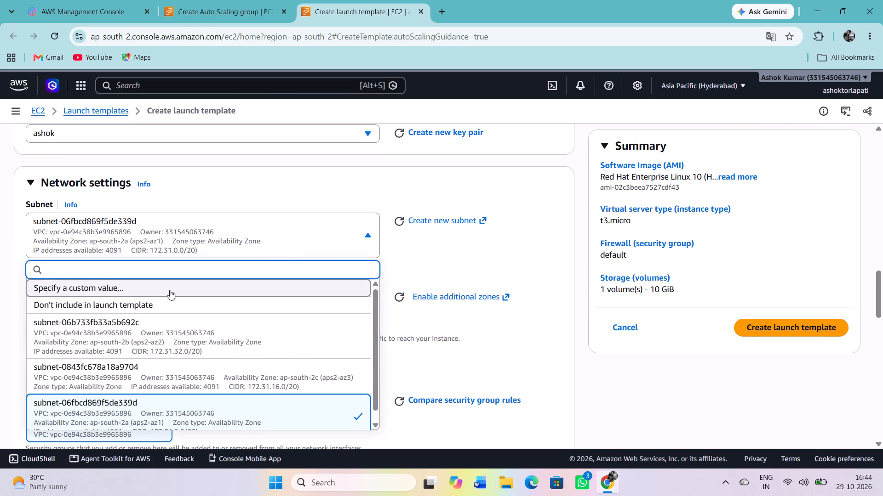
click(164, 303)
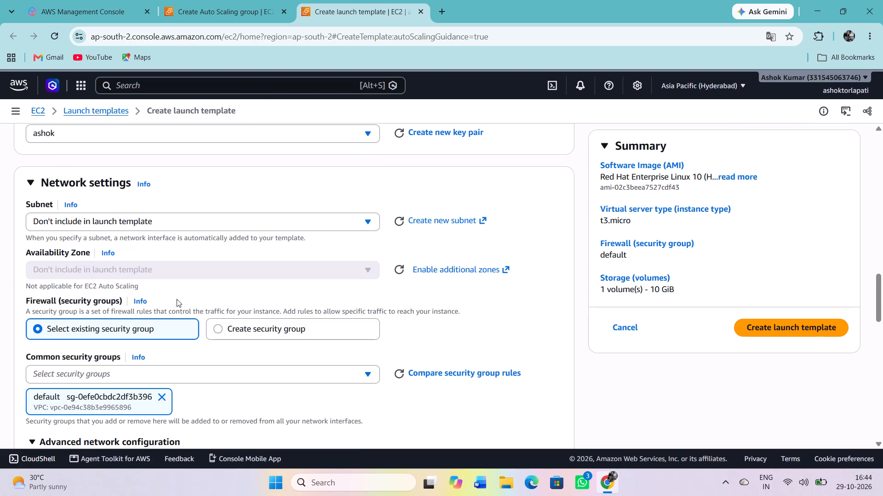
Review the launch template's advanced network configuration, storage volumes and resource tags.
scroll(222, 293, down, 5)
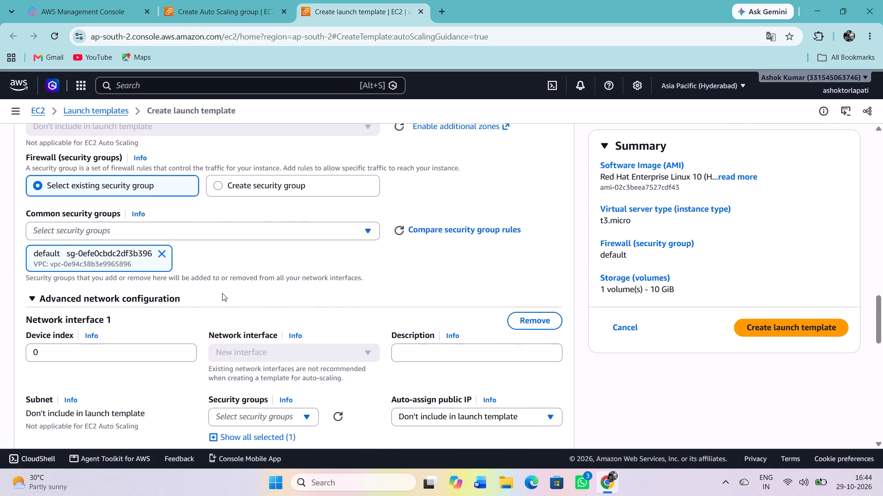
scroll(222, 293, down, 6)
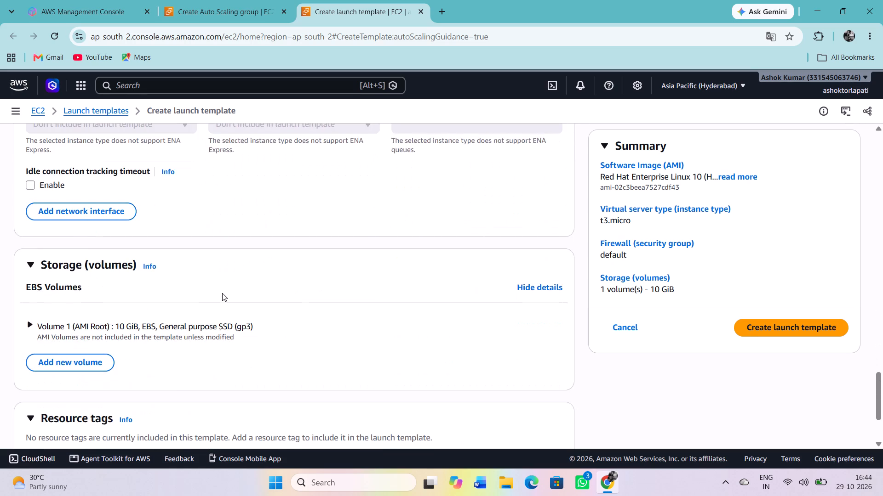
scroll(222, 293, down, 5)
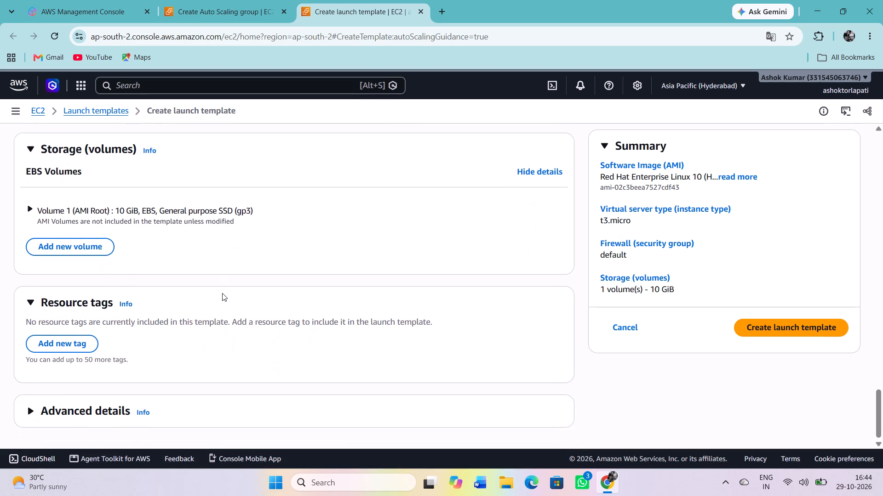
scroll(222, 293, down, 1)
scroll(222, 293, up, 7)
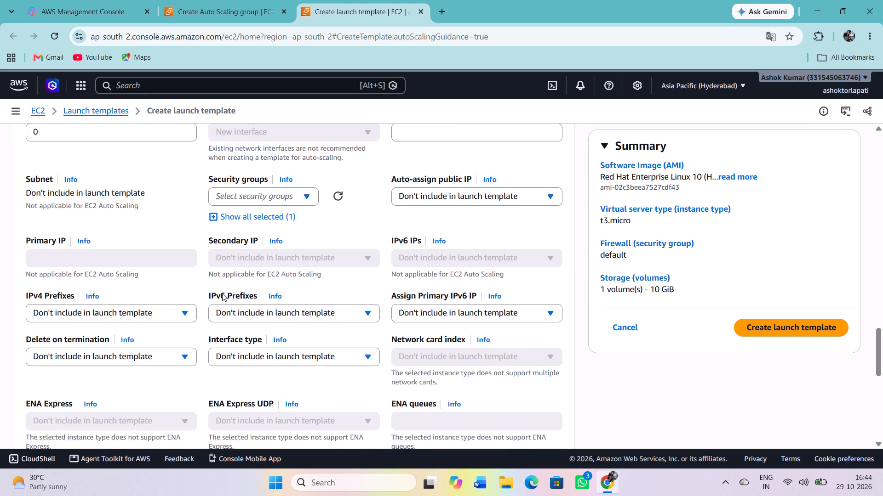
scroll(222, 293, right, 1)
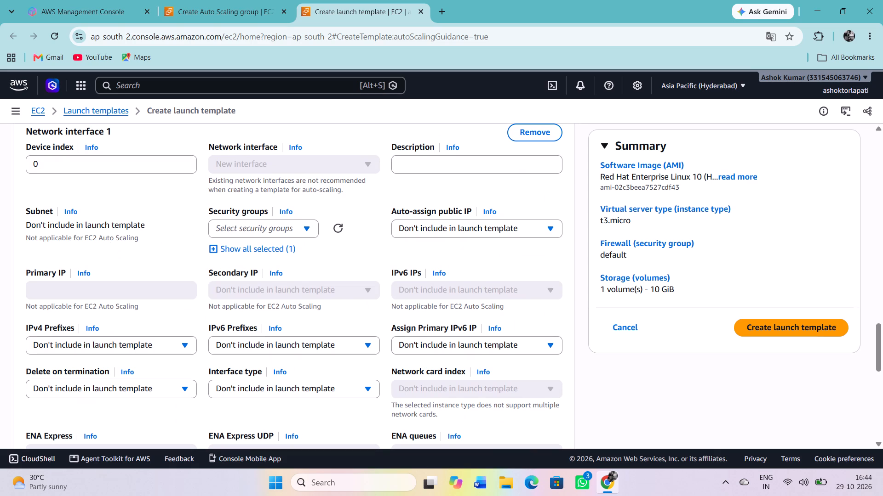
scroll(337, 189, up, 1)
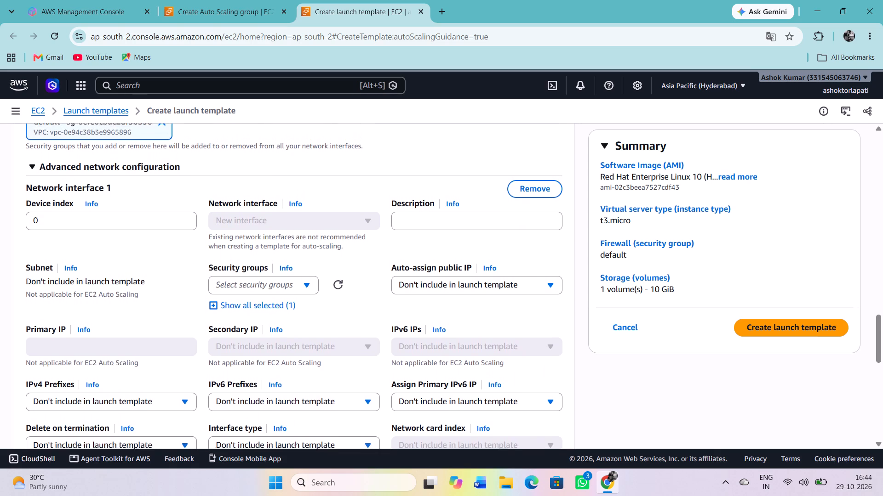
scroll(337, 189, up, 1)
scroll(337, 189, down, 1)
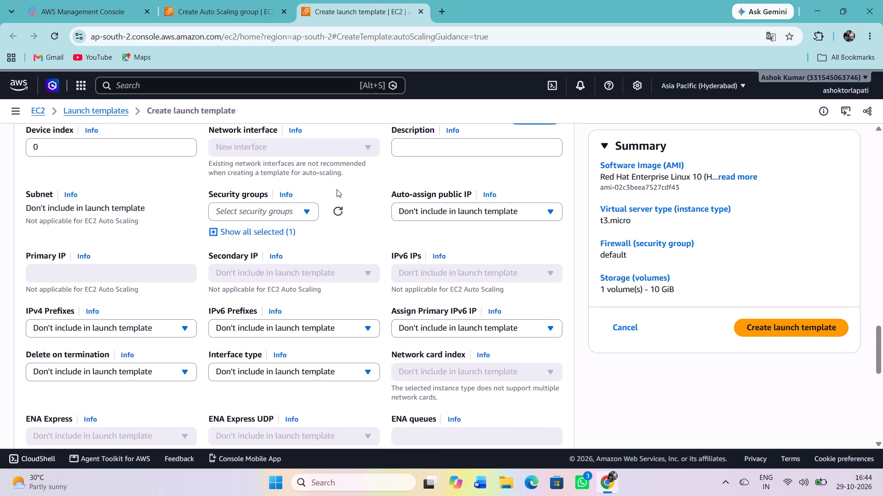
scroll(337, 189, down, 2)
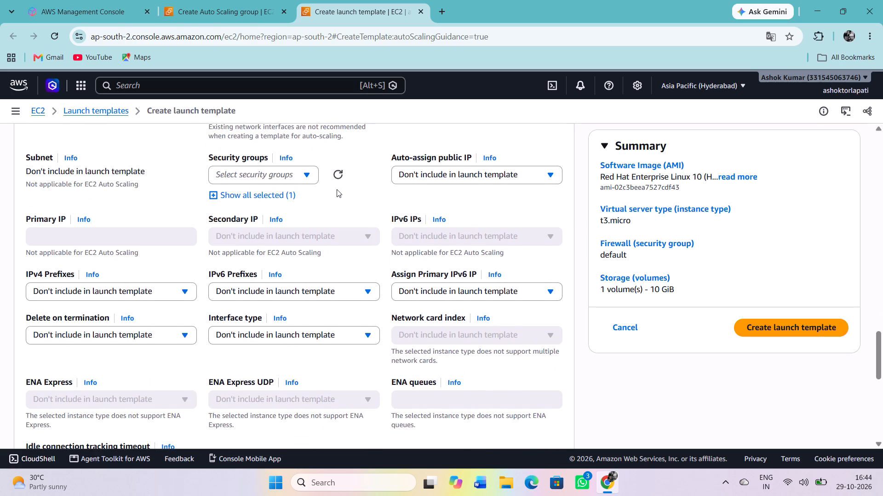
scroll(337, 189, down, 3)
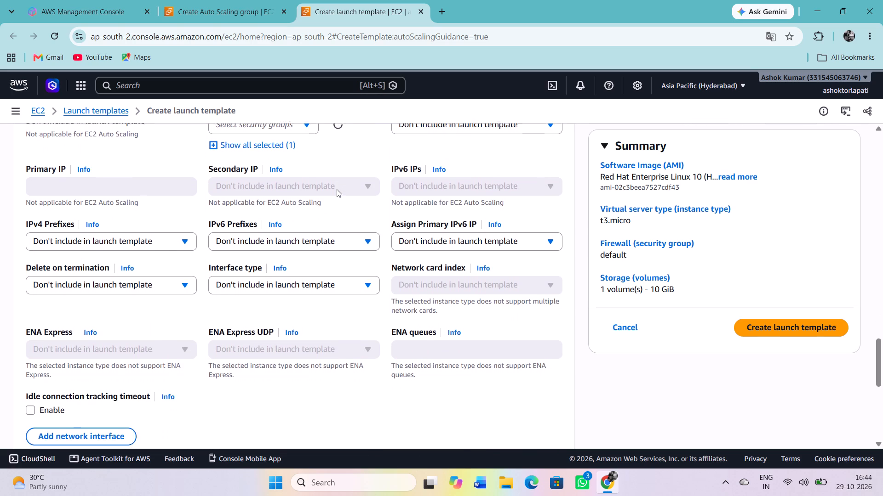
scroll(337, 189, down, 4)
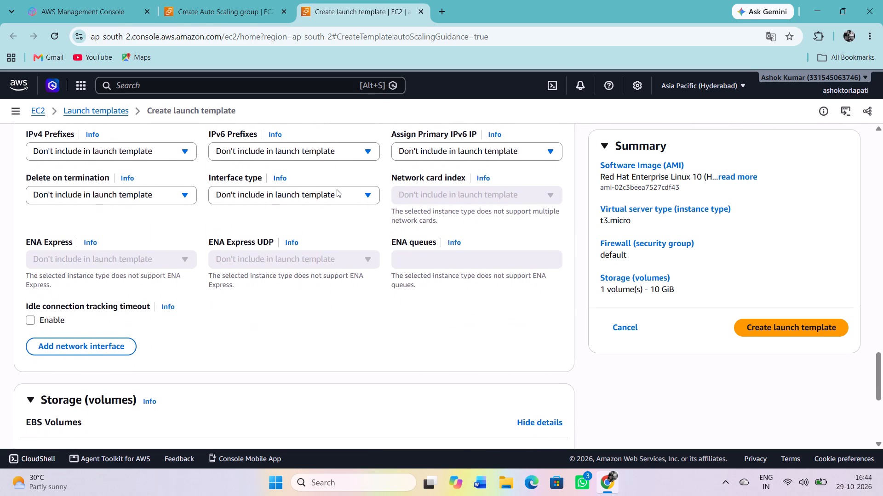
scroll(337, 189, down, 5)
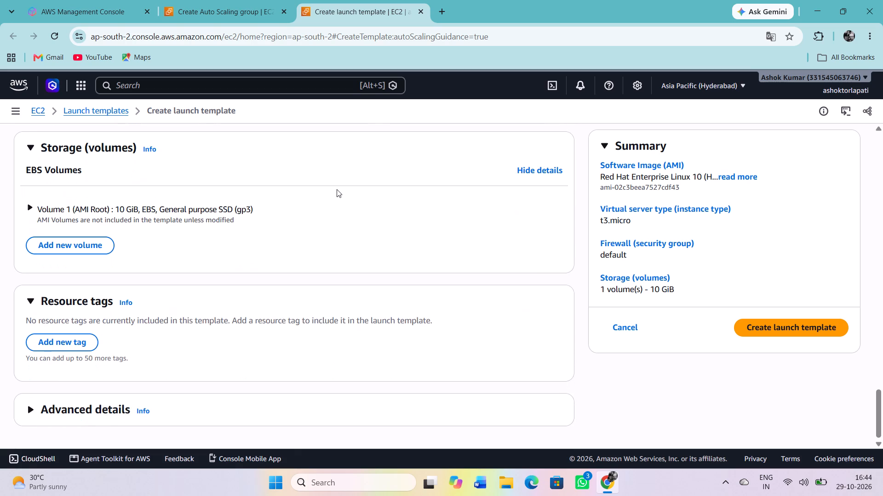
scroll(337, 189, down, 1)
Expand the launch template's advanced details and go to the optional user data setting.
click(75, 409)
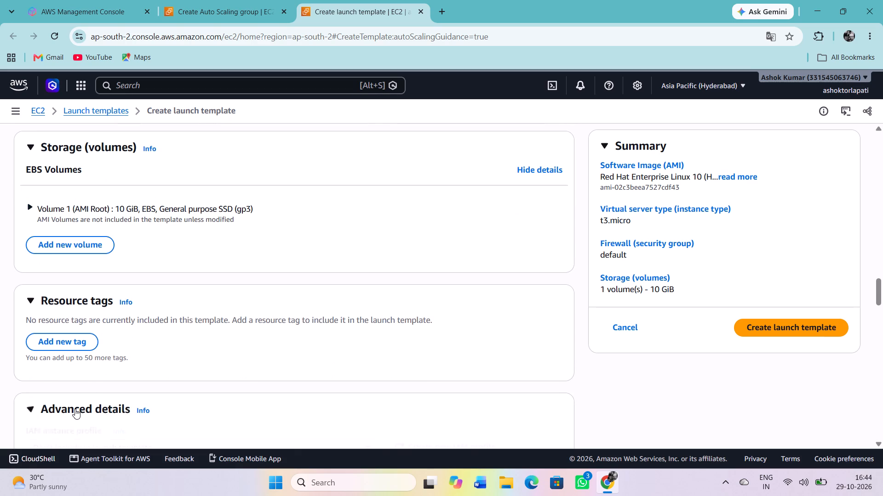
scroll(178, 375, down, 8)
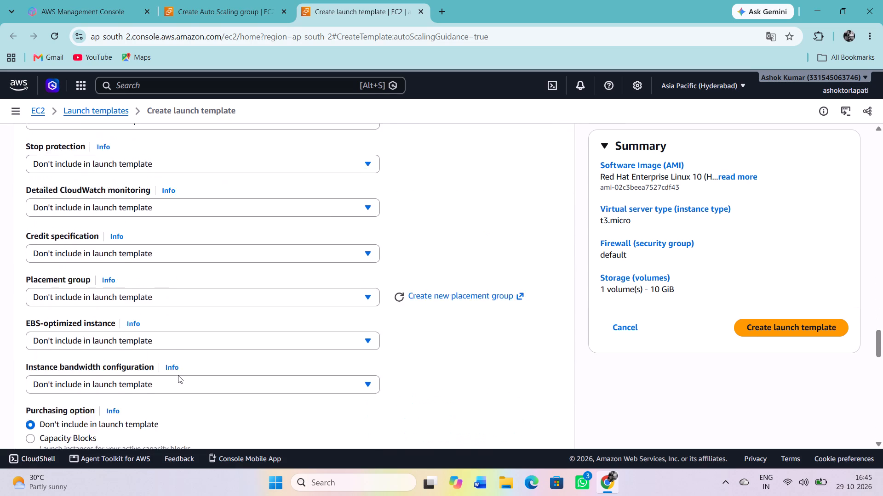
scroll(178, 375, down, 6)
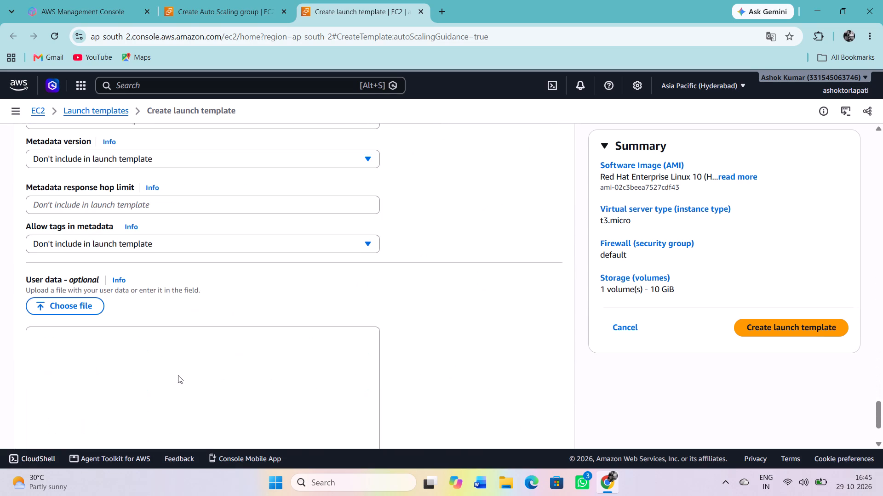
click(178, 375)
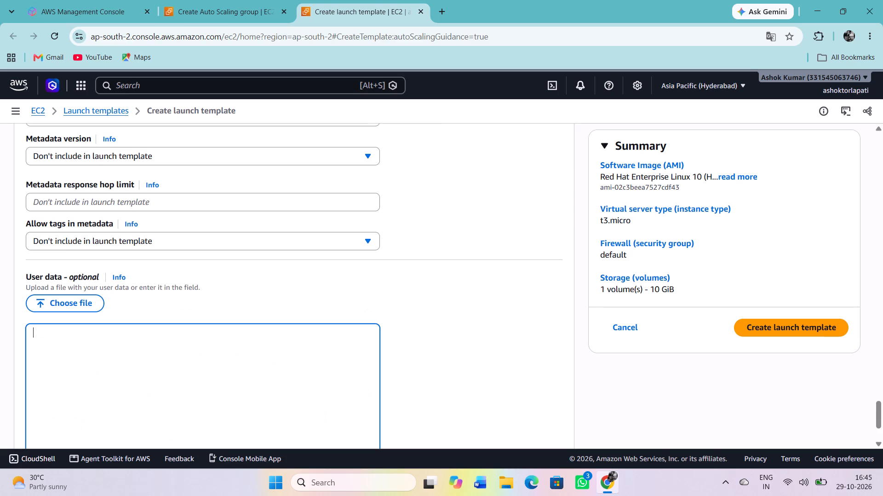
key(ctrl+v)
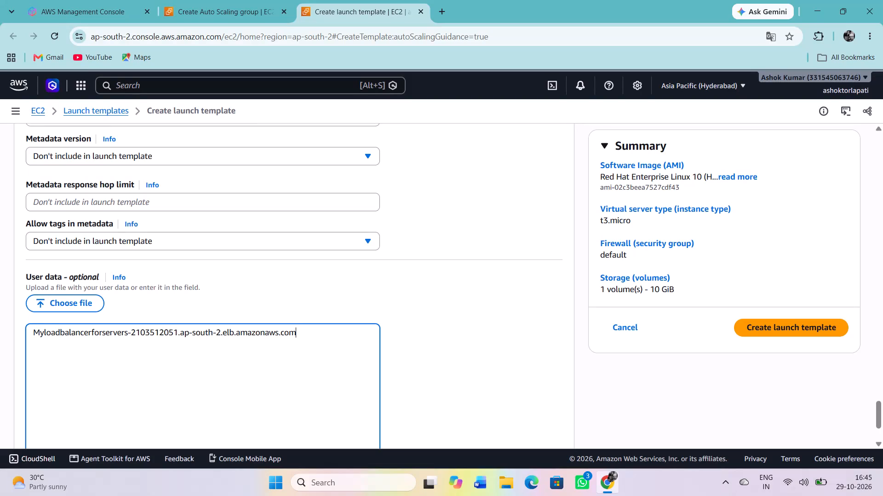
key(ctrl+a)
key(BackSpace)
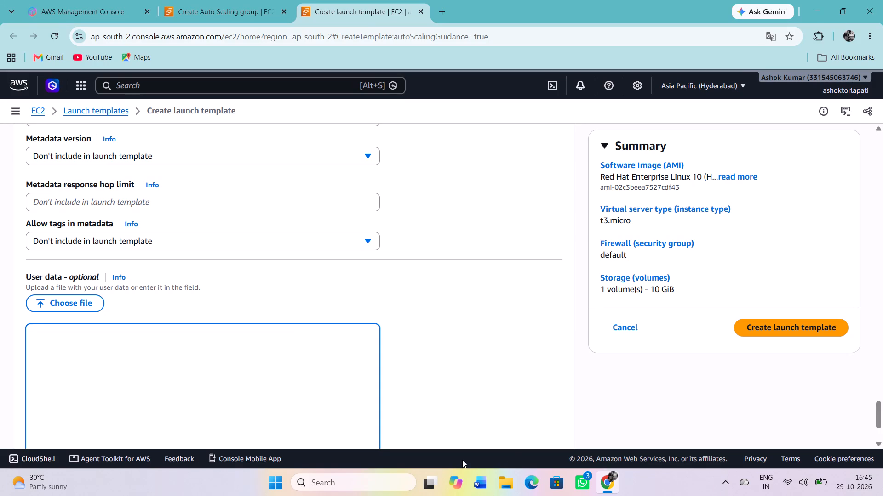
Switch to WhatsApp.
click(582, 487)
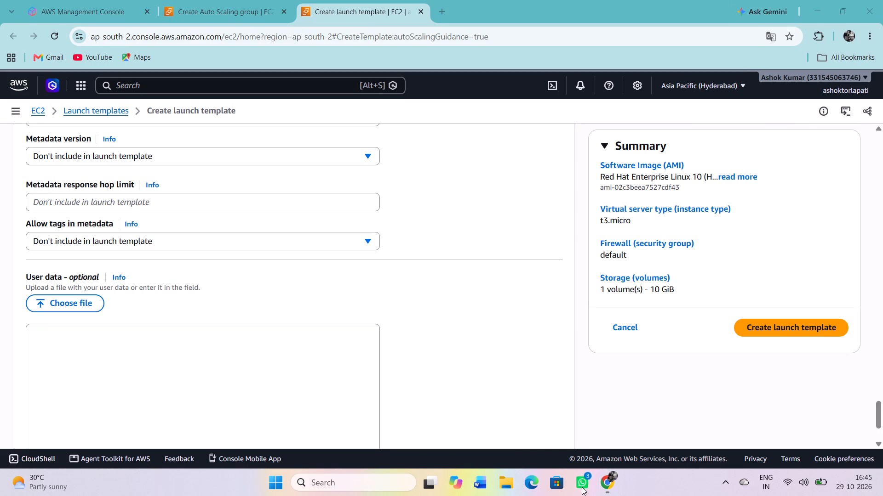
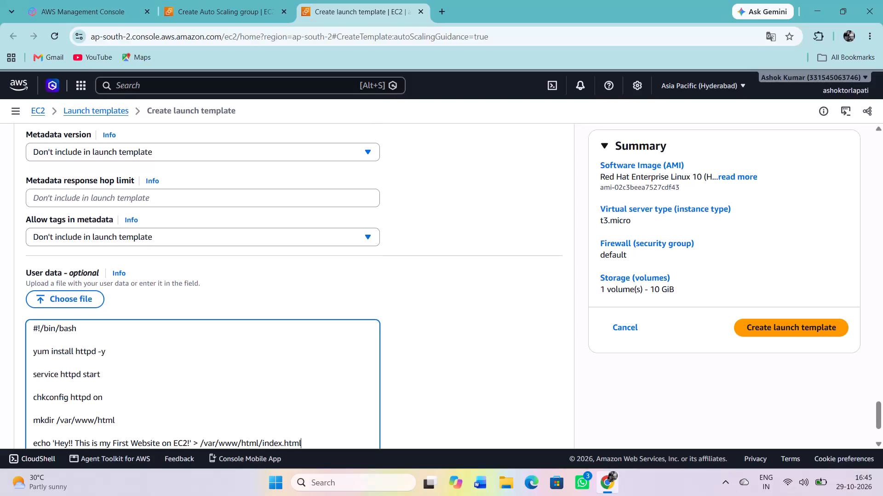
Create the launch template mytemplateforAS with the web server user data script in place.
scroll(263, 356, down, 4)
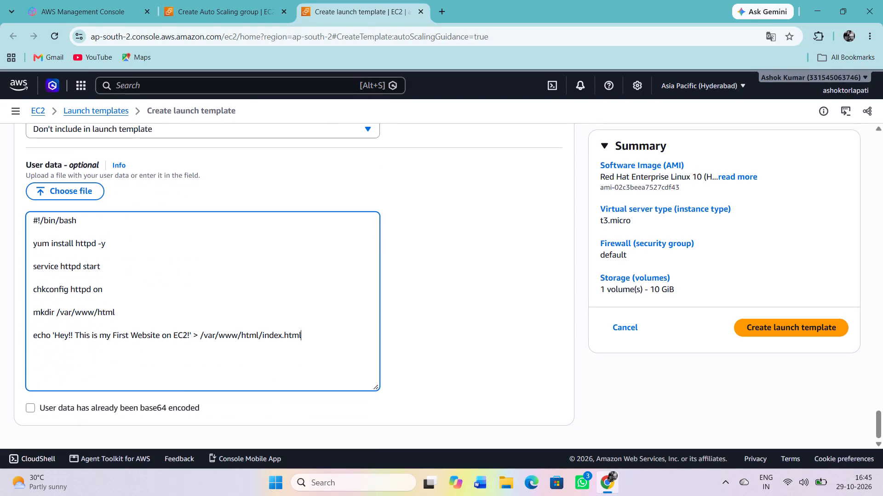
scroll(263, 356, down, 1)
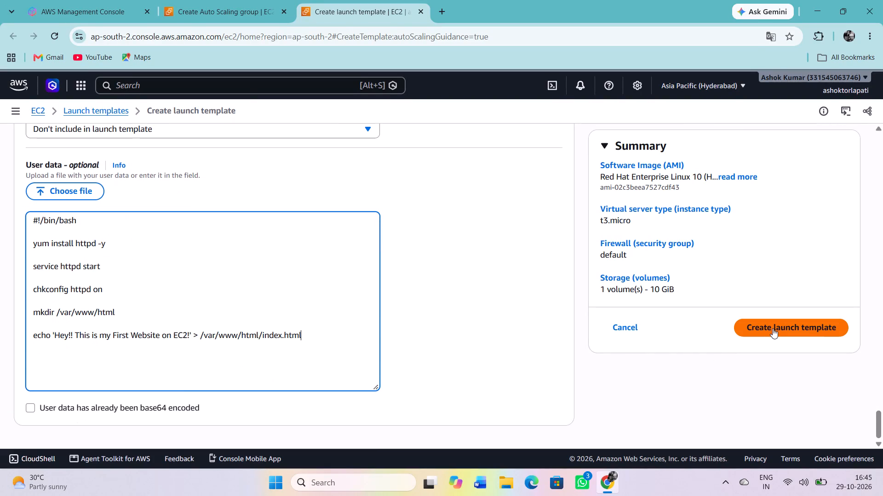
click(773, 327)
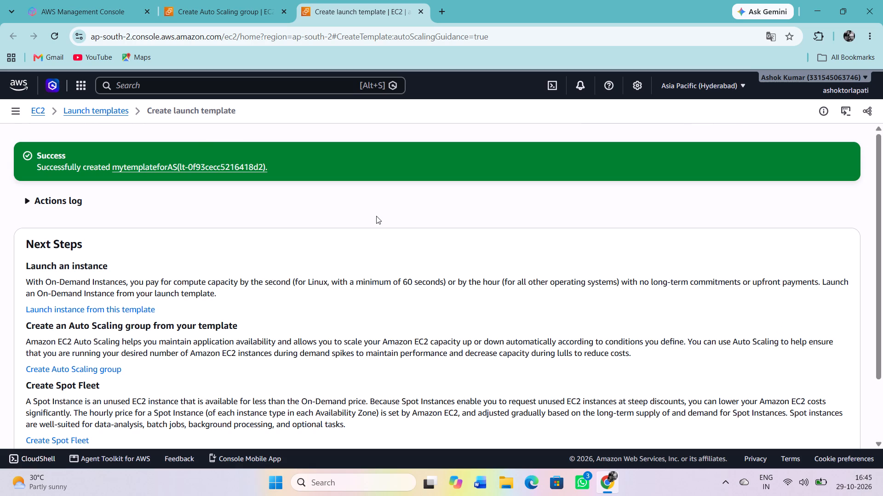
Open the list of launch templates and check the entry for mytemplateforAS.
click(103, 109)
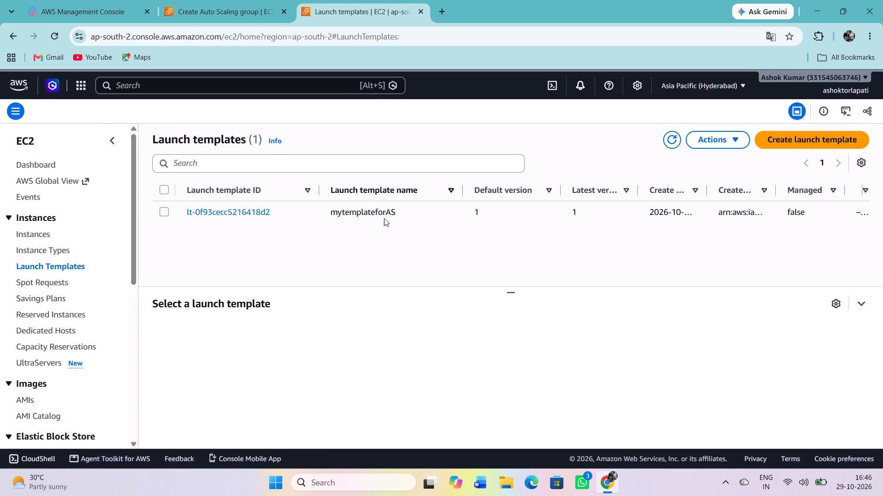
scroll(493, 222, left, 2)
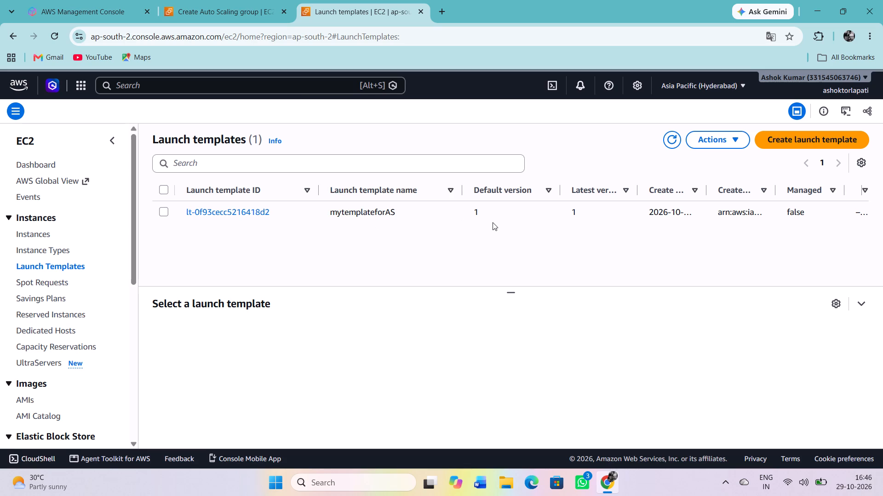
scroll(493, 222, left, 1)
scroll(493, 222, right, 2)
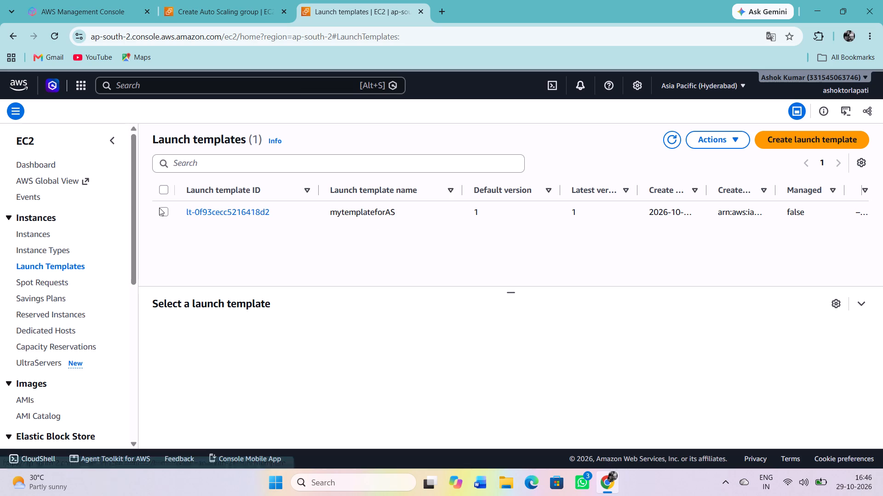
Go to the EC2 Auto Scaling groups page and start creating a new Auto Scaling group.
scroll(55, 286, down, 3)
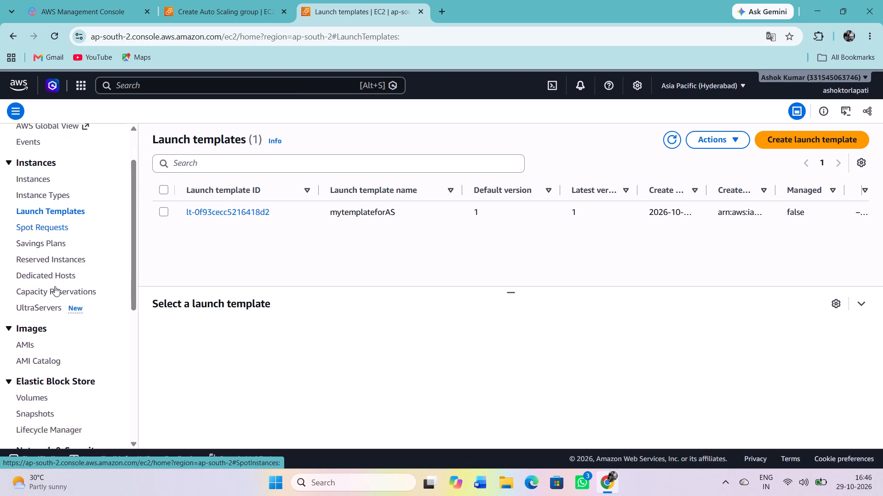
scroll(55, 286, down, 2)
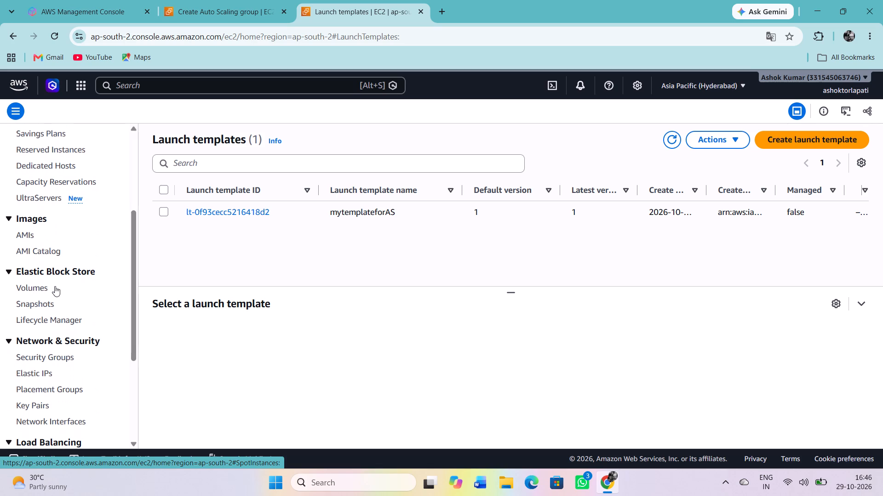
scroll(33, 355, down, 3)
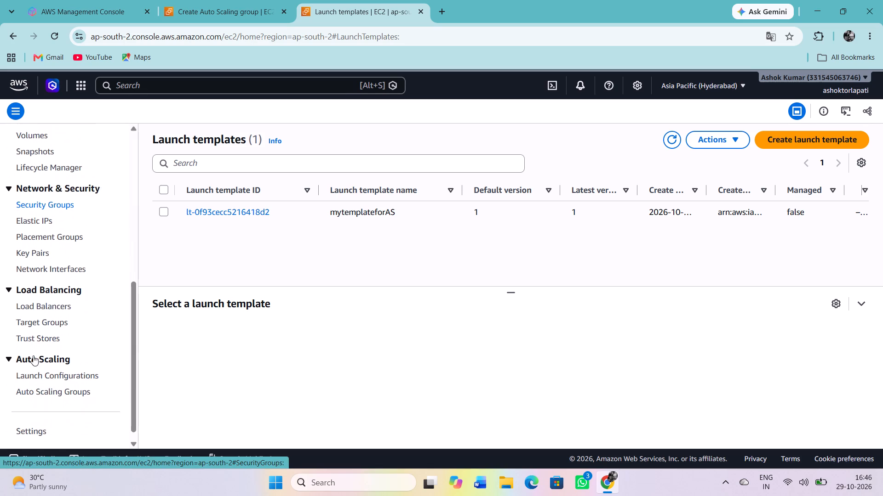
scroll(33, 355, down, 1)
click(42, 390)
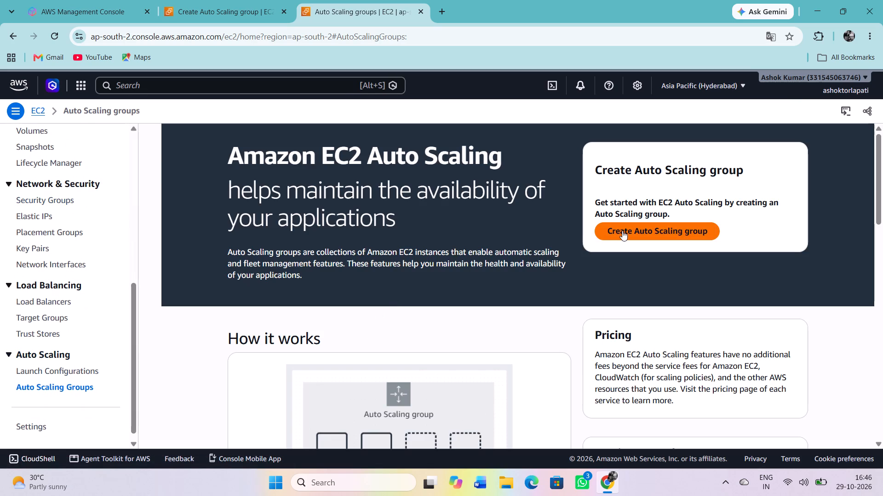
click(622, 231)
Name the Auto Scaling group autoscalingGrpforServers.
click(428, 251)
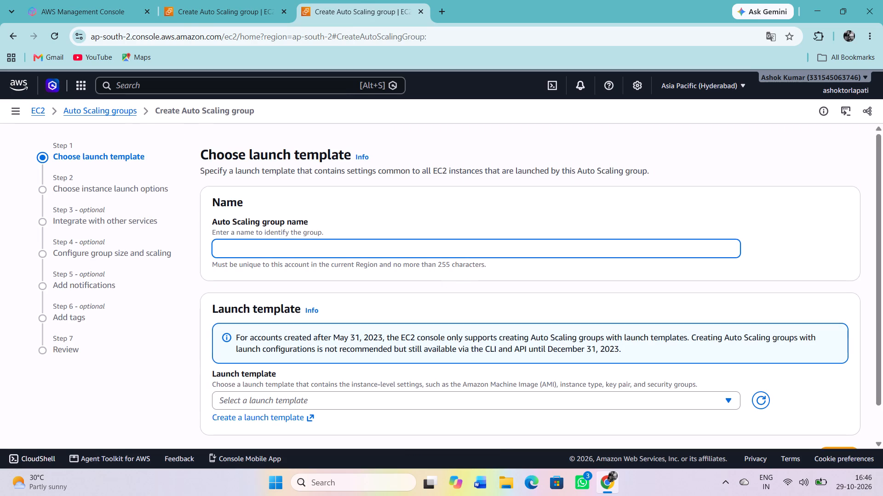
text(my)
key(BackSpace)
key(BackSpace)
text(au)
text(to)
text(scaling)
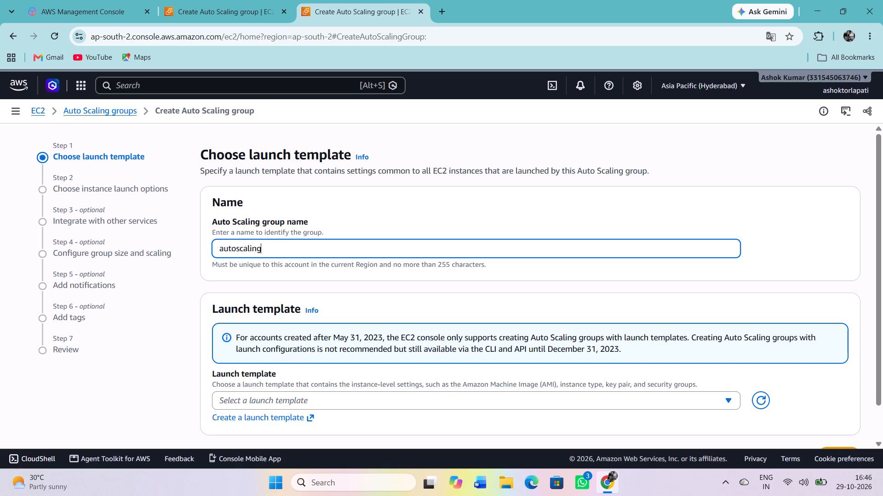
key(shift+g)
text(rp)
text(foe)
key(BackSpace)
key(r)
text(Se)
text(rvers)
Choose mytemplateforAS as the group's launch template and continue to the instance launch options.
scroll(454, 252, down, 1)
click(413, 360)
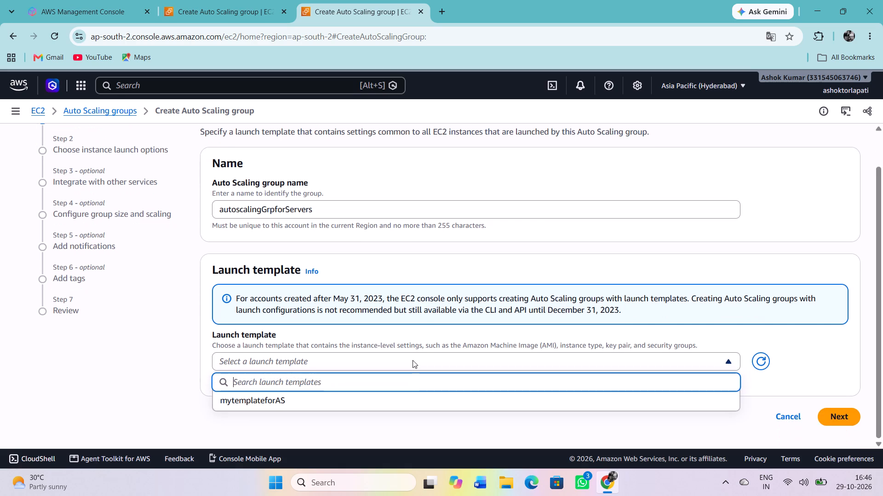
click(364, 398)
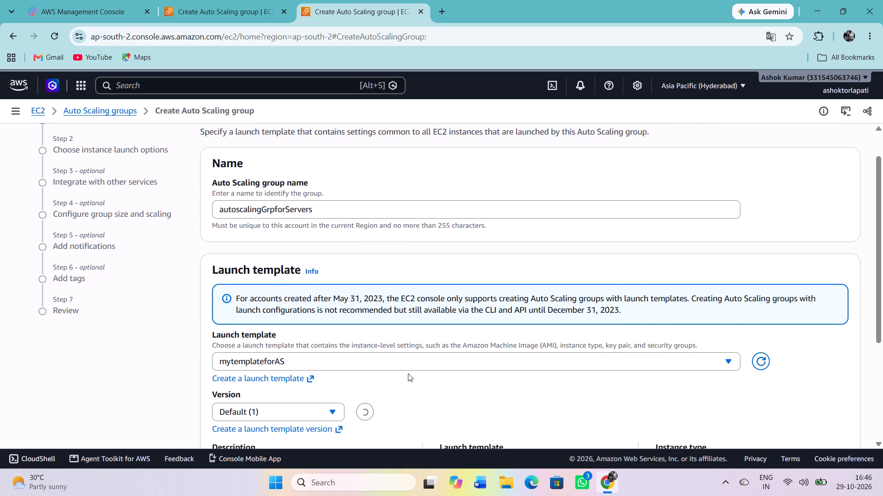
scroll(408, 373, down, 7)
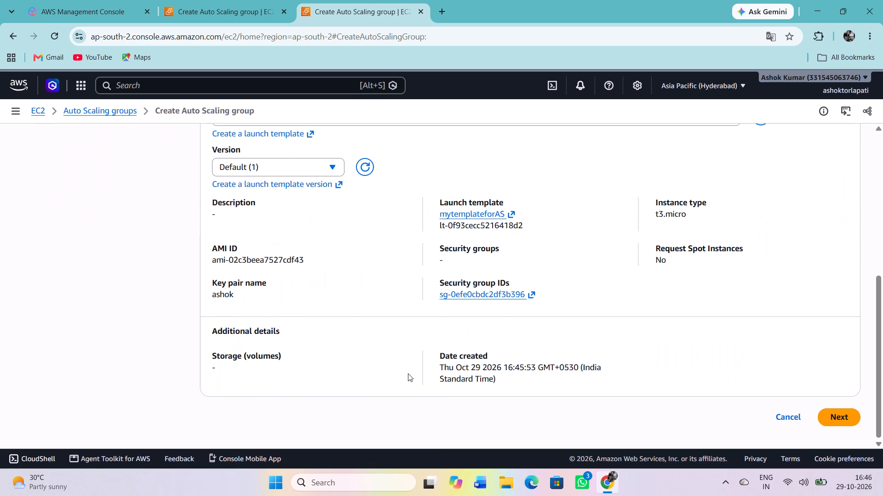
click(830, 417)
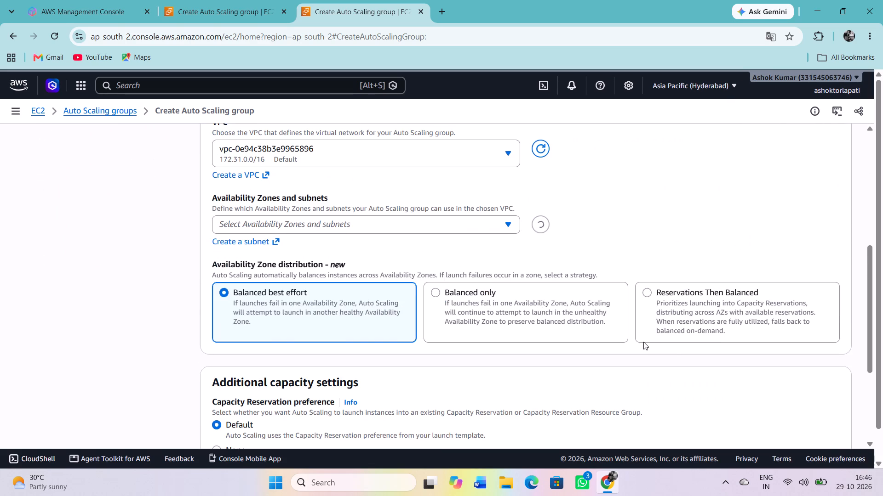
Select the subnets of all three Availability Zones, ap-south-2a, ap-south-2b and ap-south-2c, in the default VPC.
scroll(621, 230, up, 1)
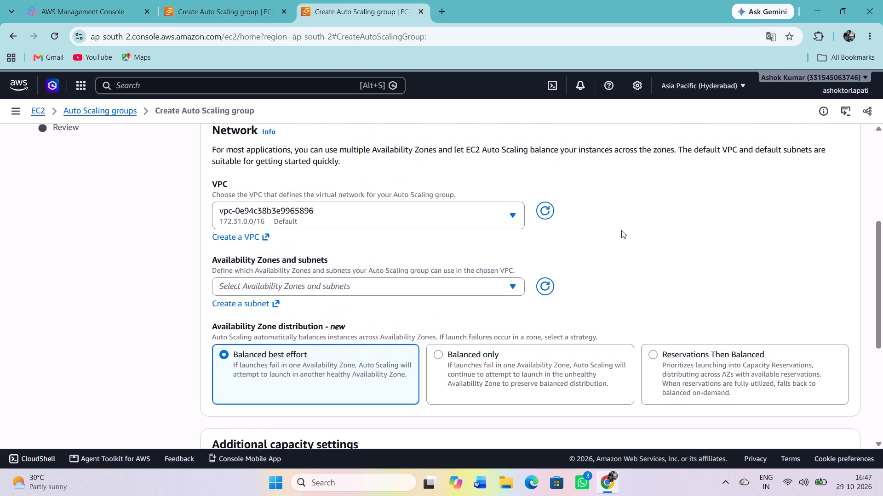
scroll(621, 230, up, 1)
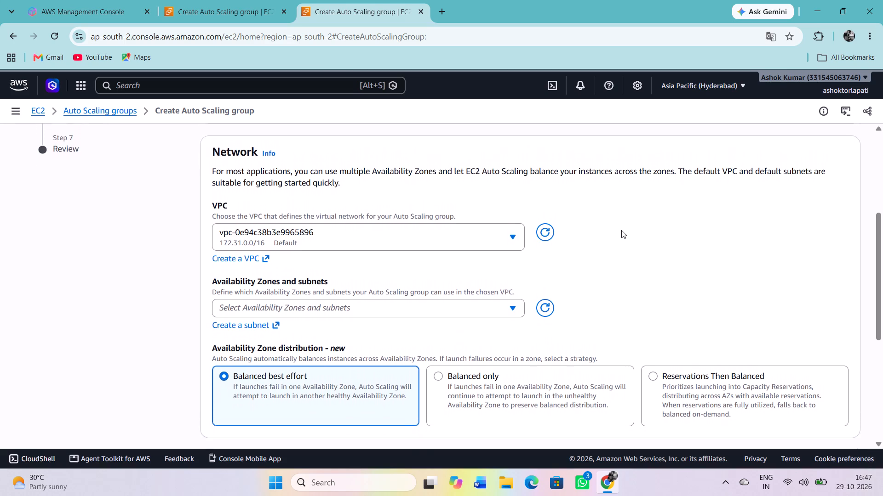
scroll(621, 230, up, 1)
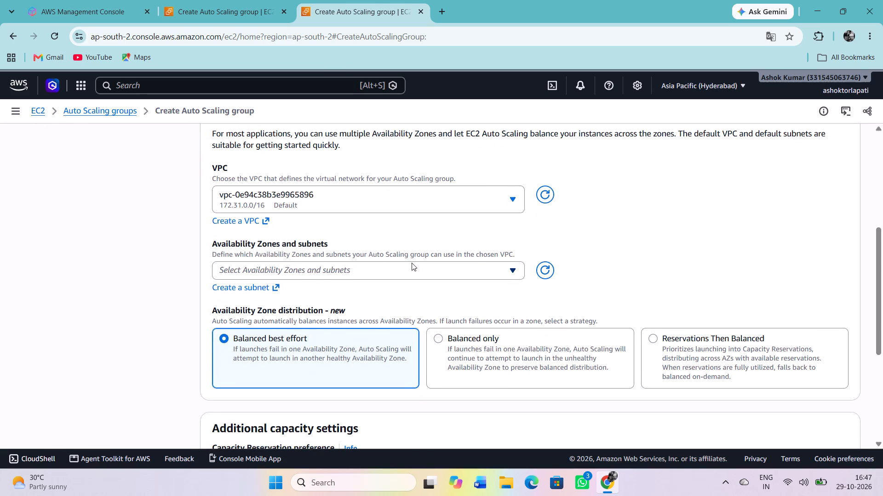
click(402, 274)
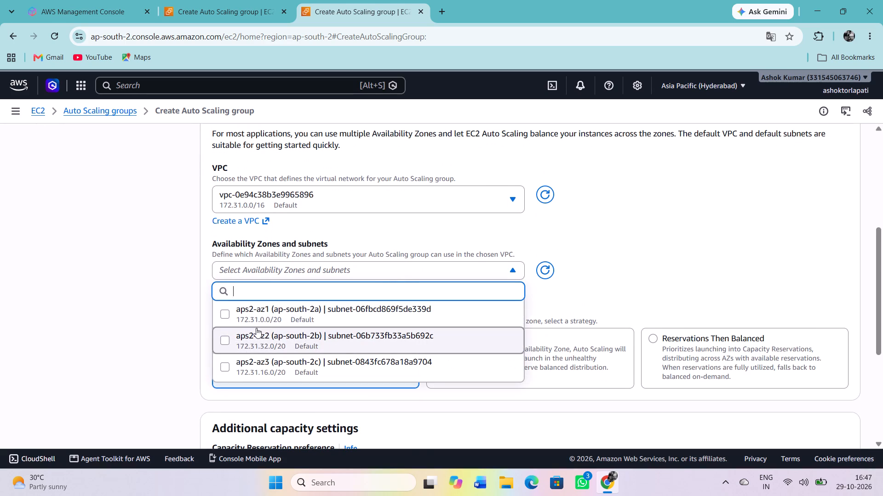
click(225, 316)
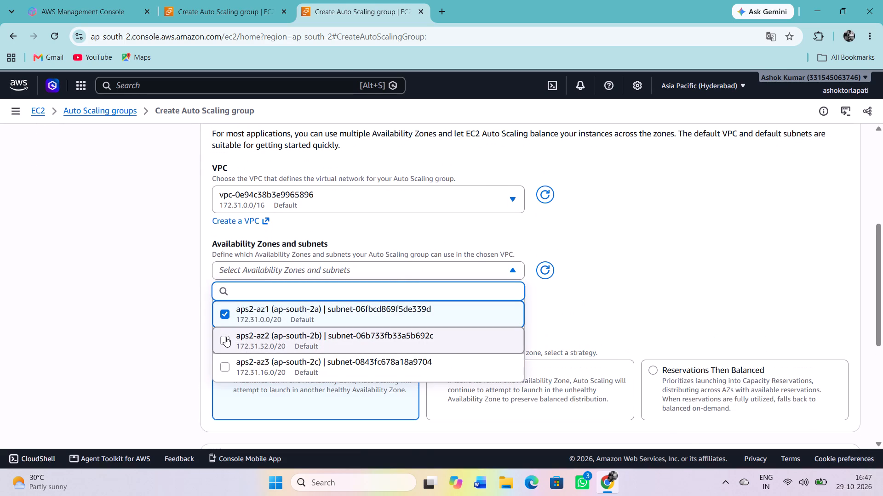
click(225, 337)
click(225, 366)
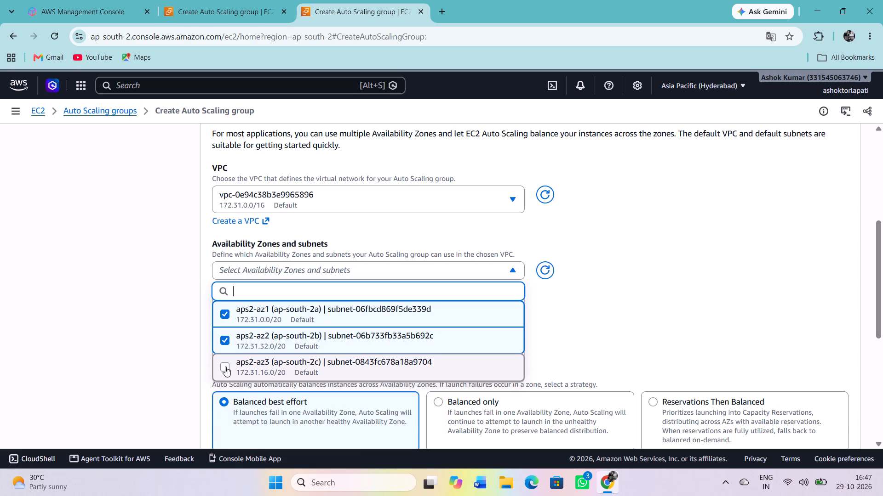
click(583, 311)
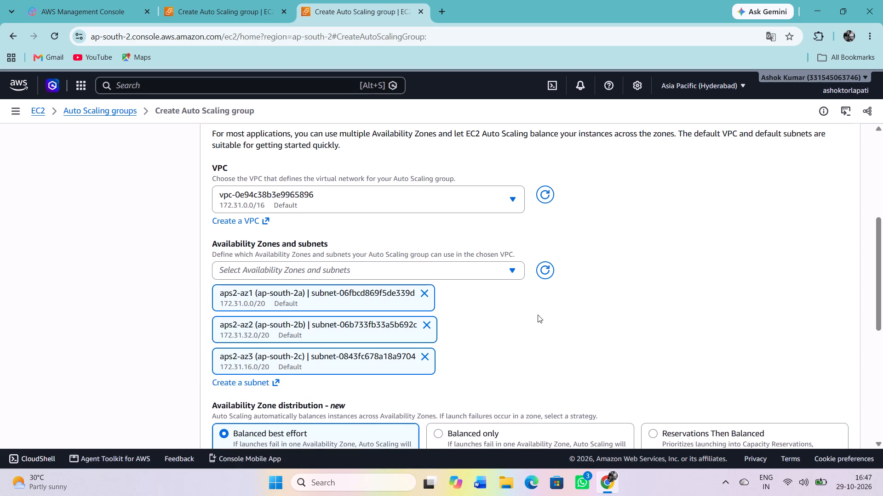
Keep Balanced best effort distribution and the Default capacity reservation preference, and continue to Integrate with other services.
scroll(538, 315, down, 4)
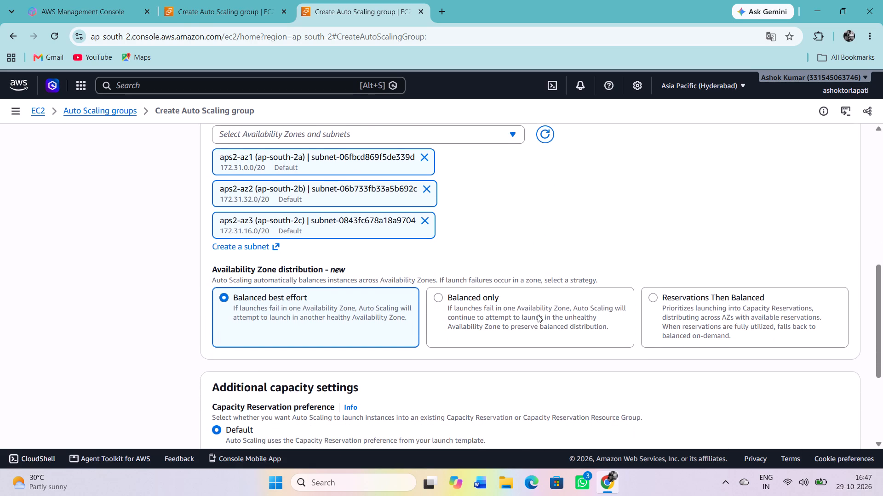
scroll(538, 315, down, 1)
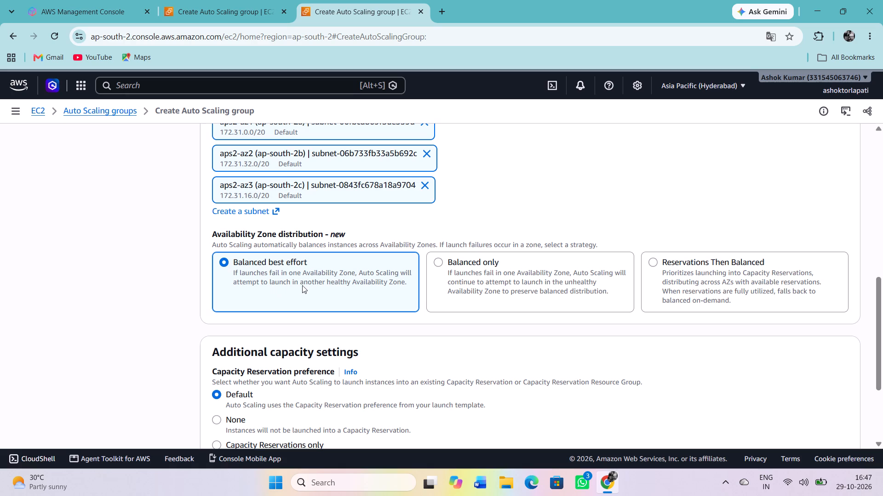
scroll(376, 284, down, 4)
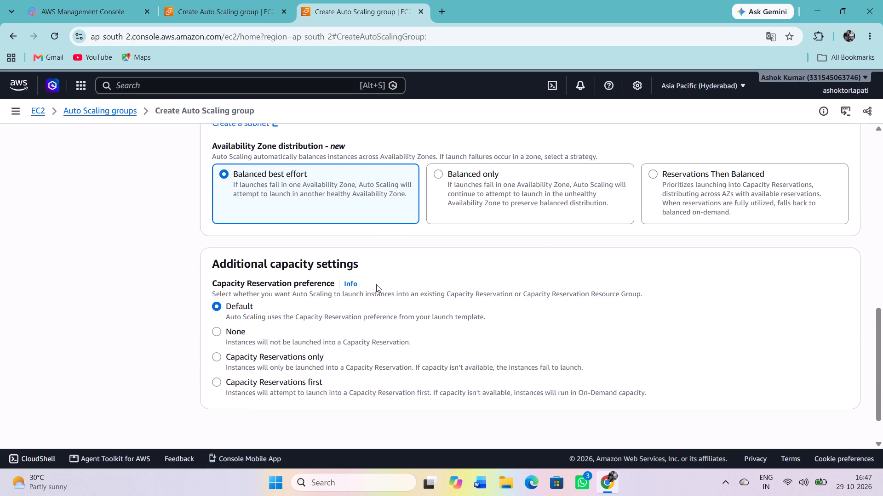
scroll(376, 284, down, 3)
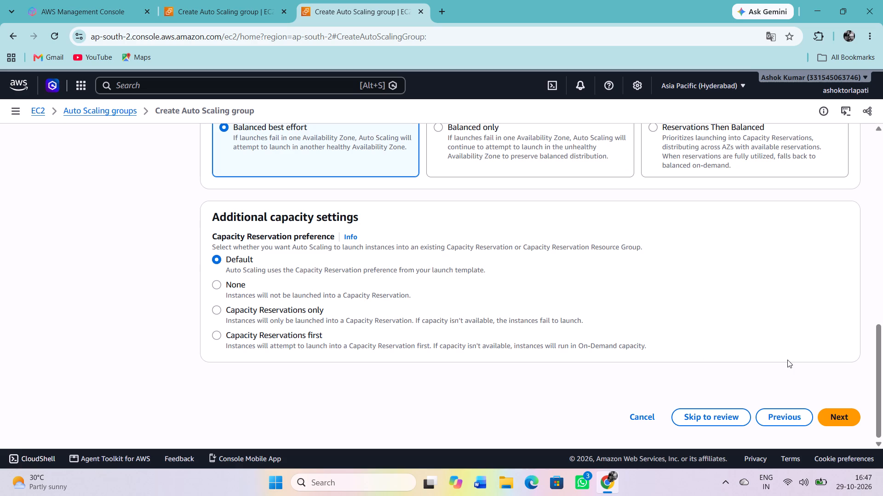
click(832, 417)
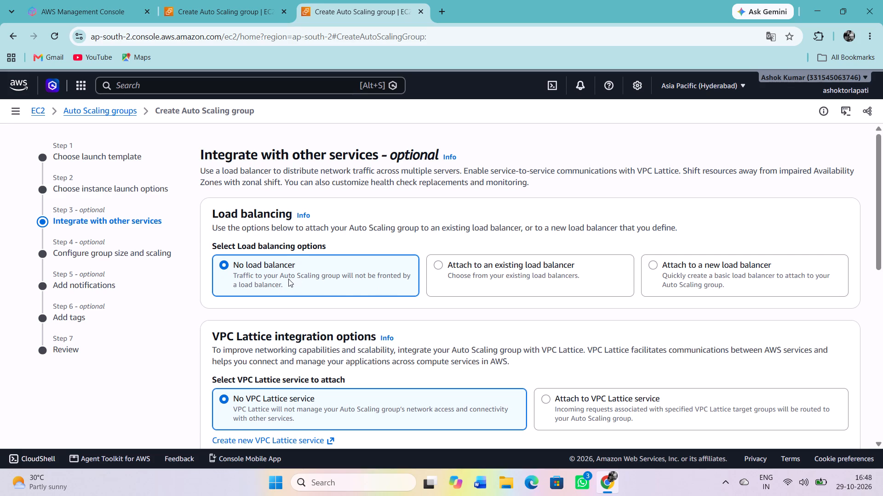
Review the load balancing, VPC Lattice, ARC zonal shift and health check options for integrating the Auto Scaling group with other services.
scroll(425, 276, down, 1)
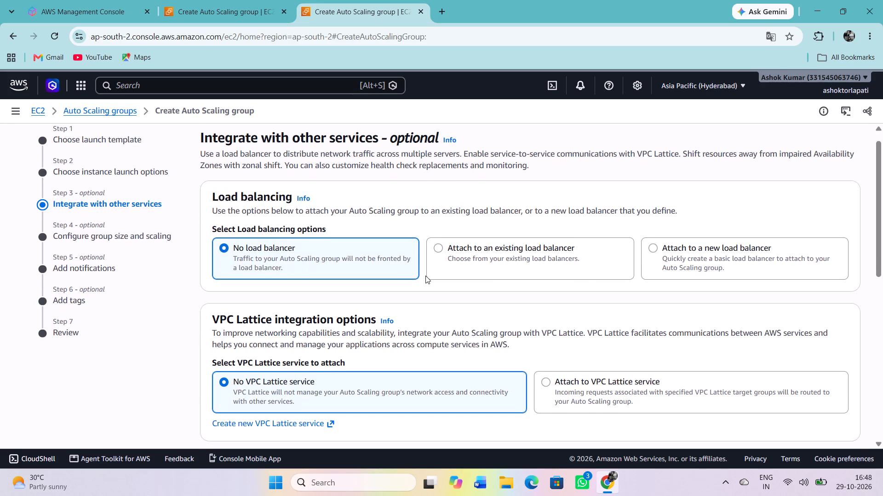
scroll(425, 276, down, 1)
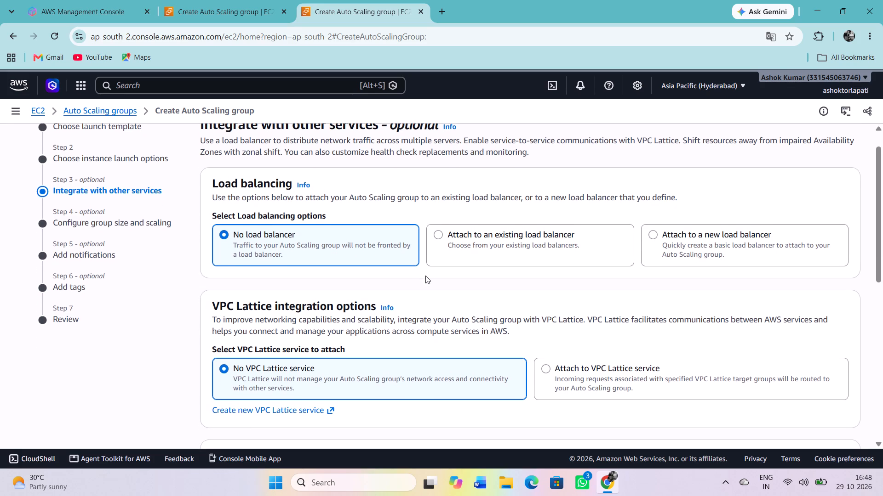
scroll(425, 276, down, 1)
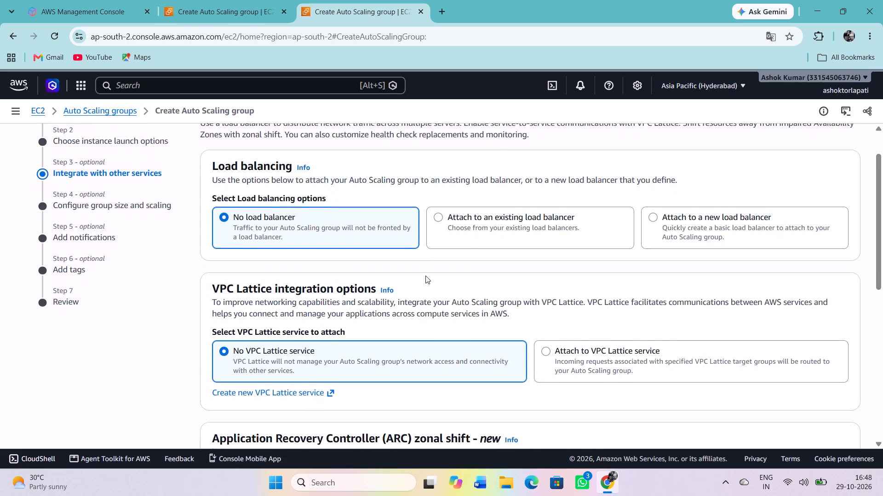
scroll(425, 276, down, 1)
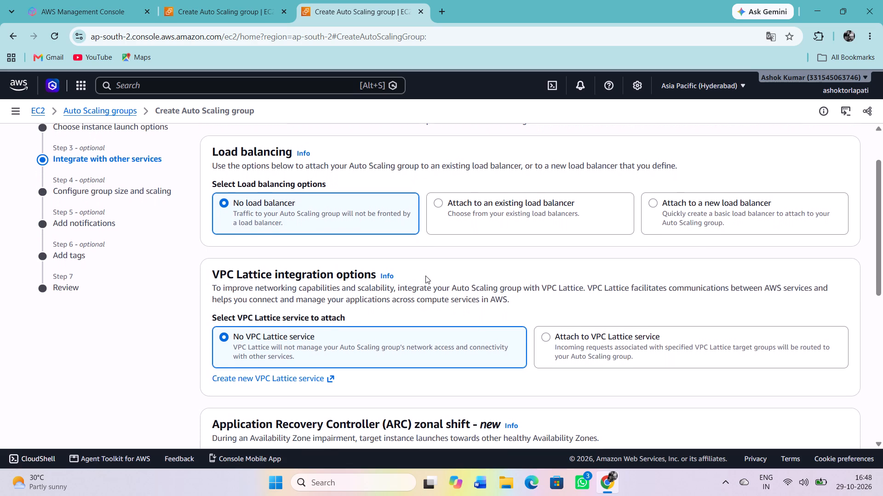
scroll(425, 276, down, 2)
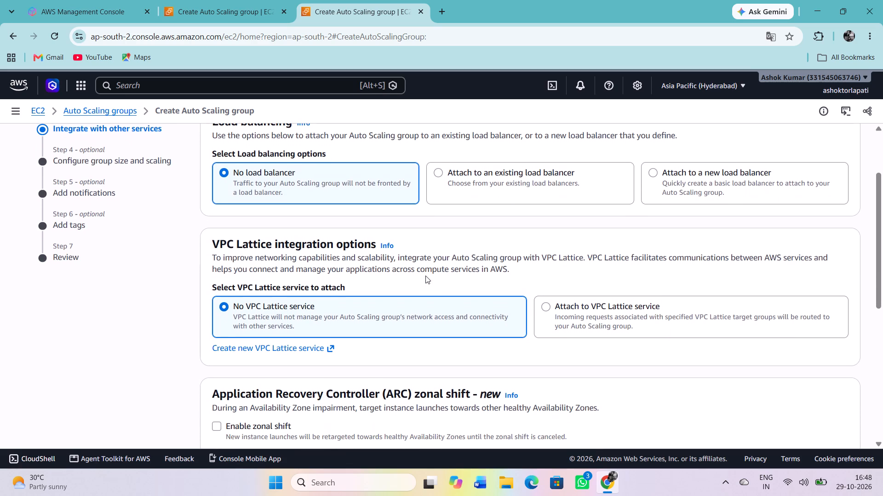
scroll(425, 276, down, 3)
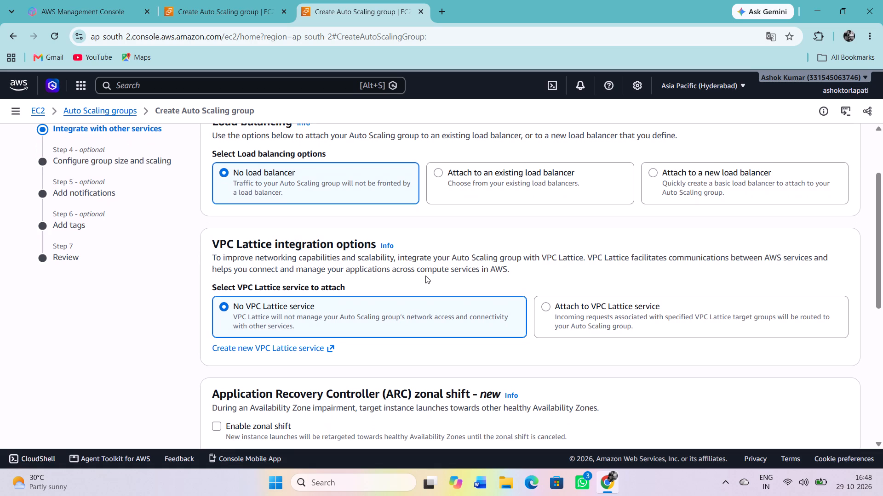
scroll(425, 276, down, 9)
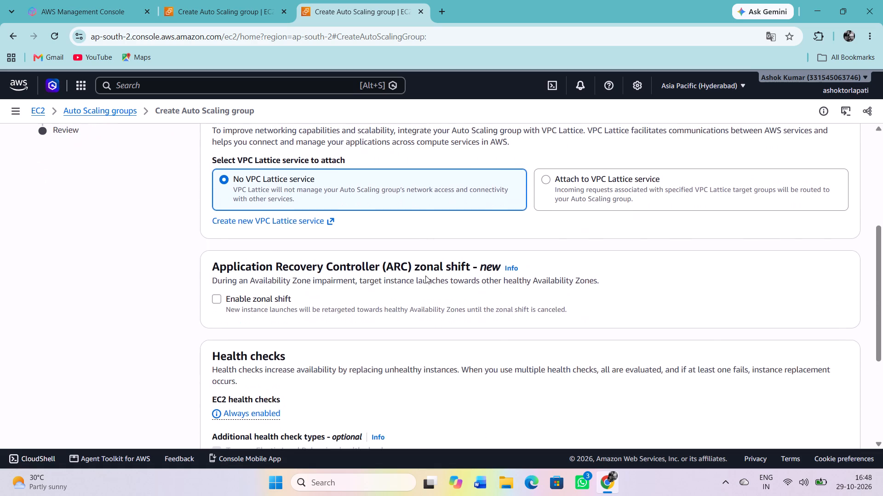
scroll(425, 276, down, 3)
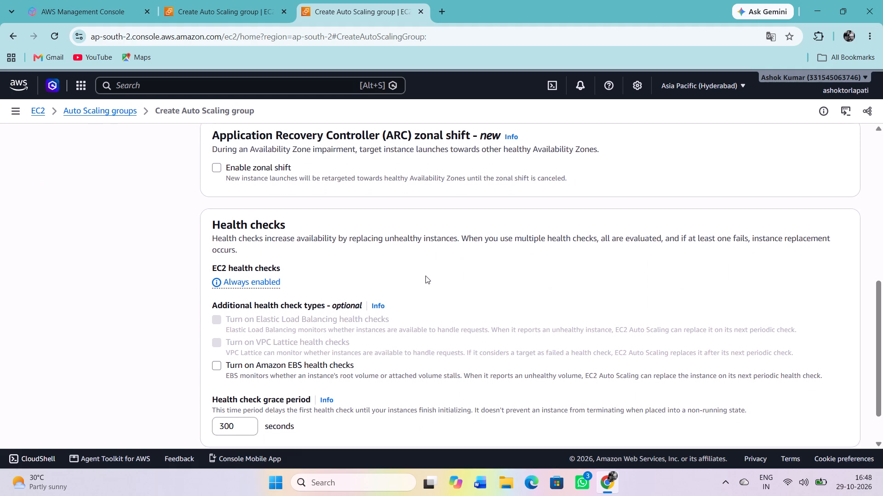
scroll(425, 276, down, 3)
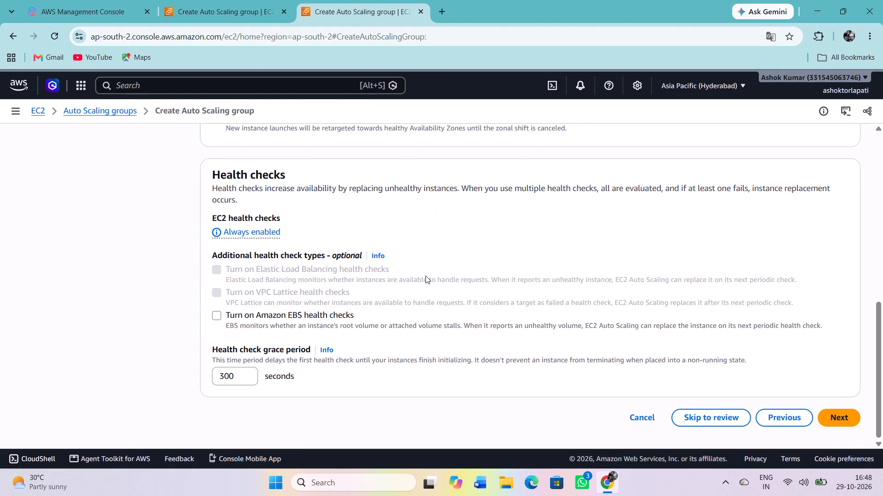
scroll(425, 276, up, 6)
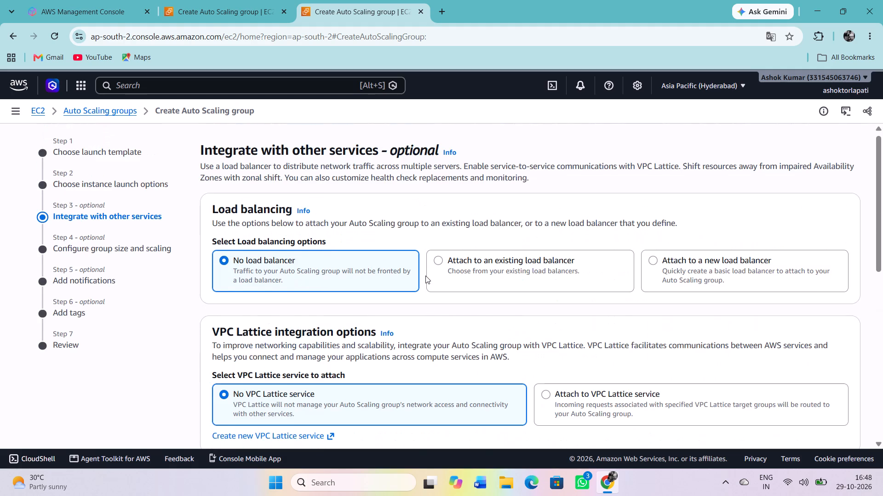
scroll(425, 276, up, 1)
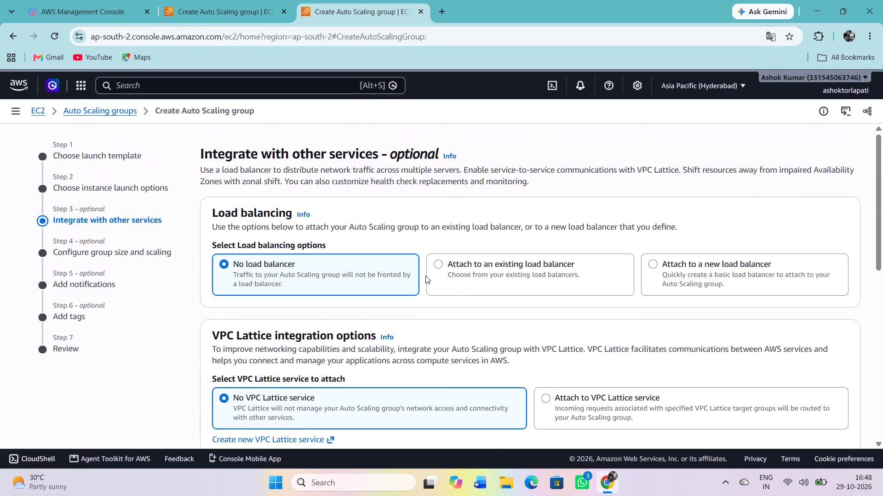
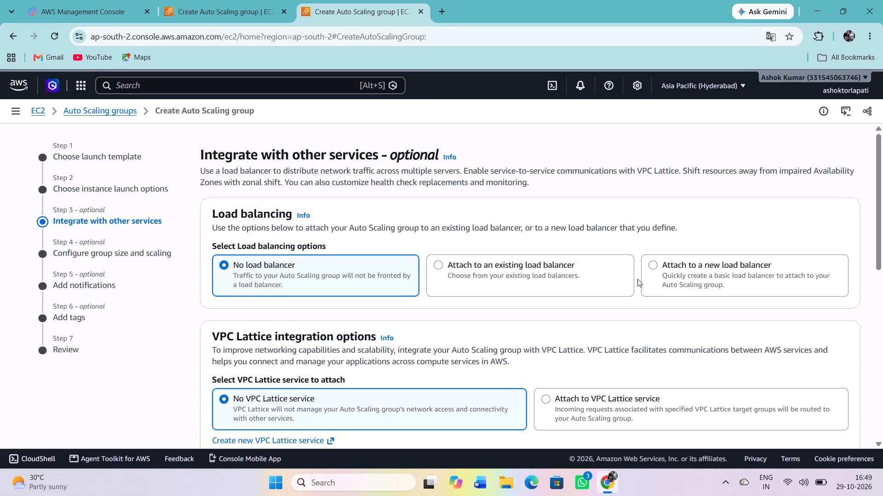
Attach the group to a new internal Application Load Balancer, forwarding its port 80 listener to a newly created target group.
click(670, 280)
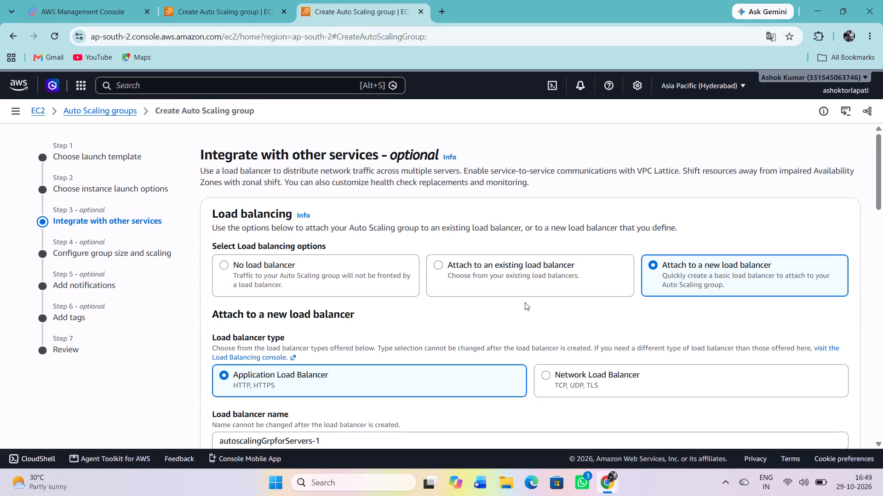
scroll(509, 307, down, 3)
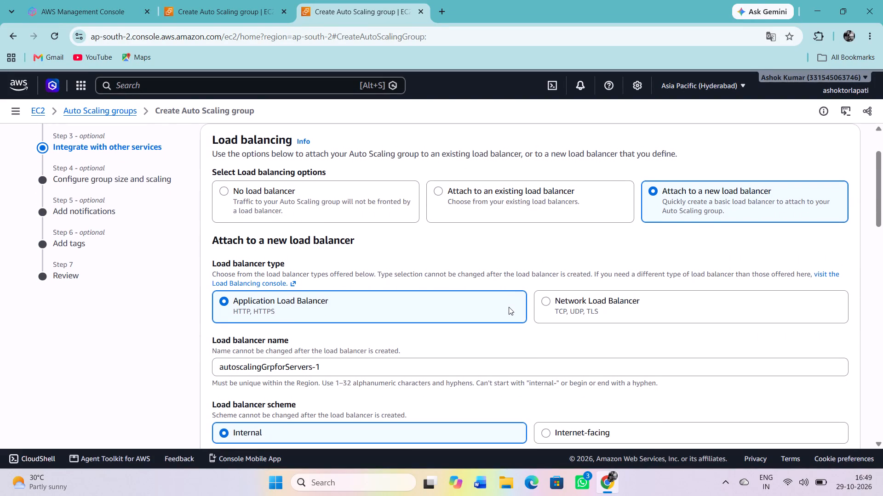
scroll(509, 307, down, 3)
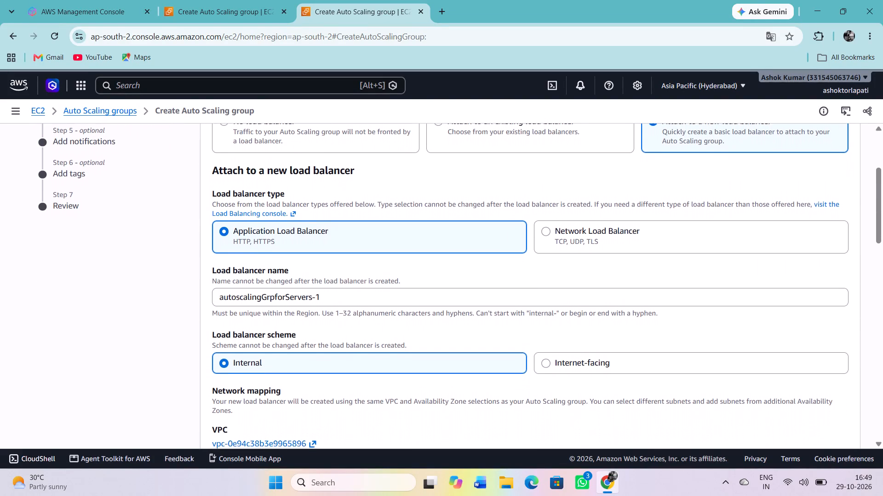
scroll(509, 307, down, 2)
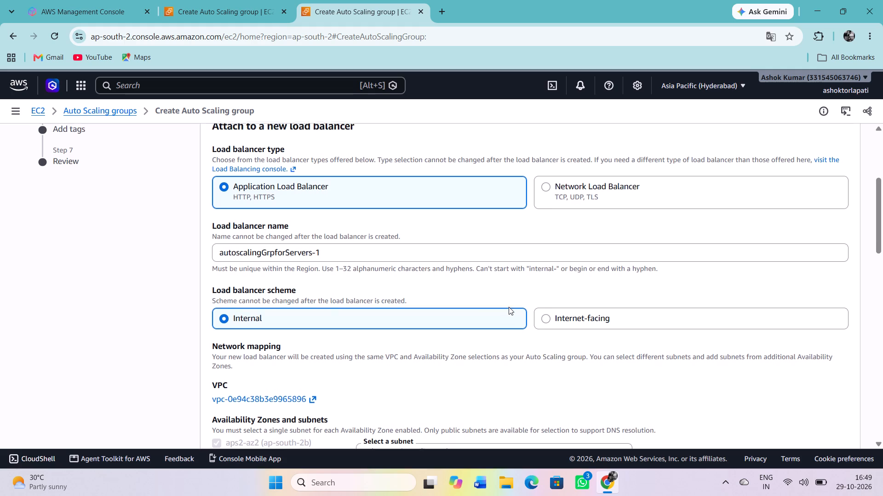
scroll(509, 307, down, 3)
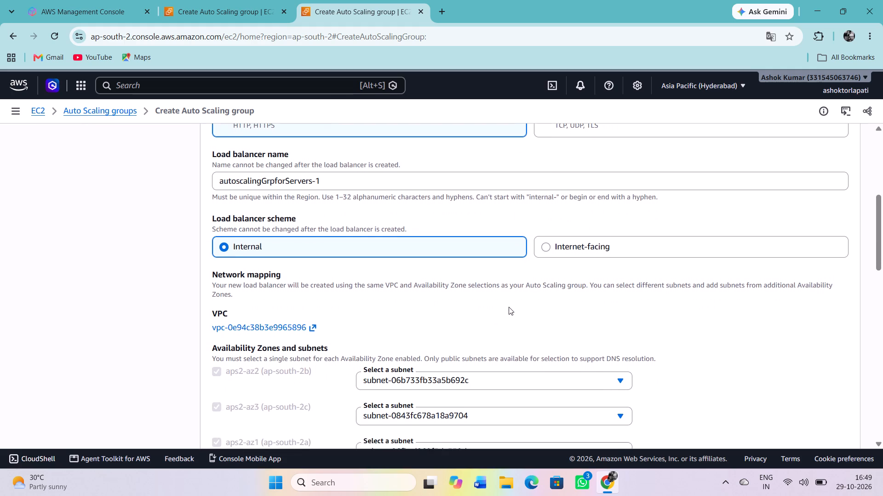
scroll(509, 307, down, 4)
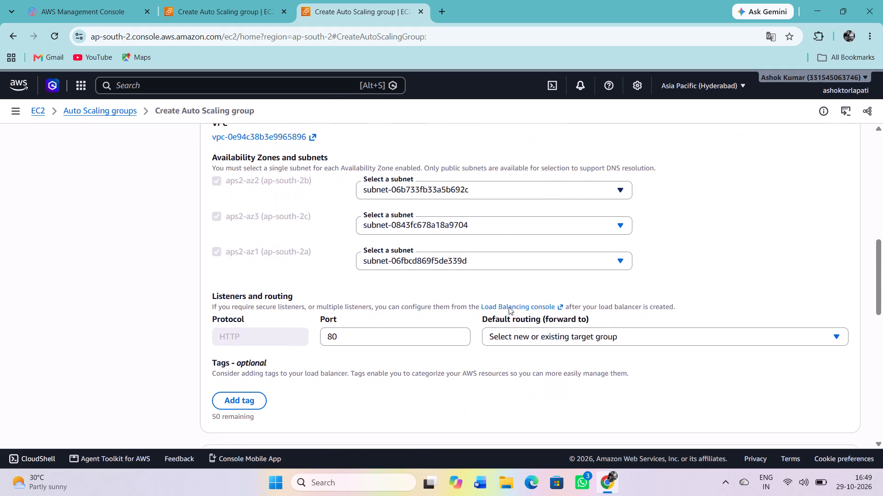
scroll(509, 307, down, 2)
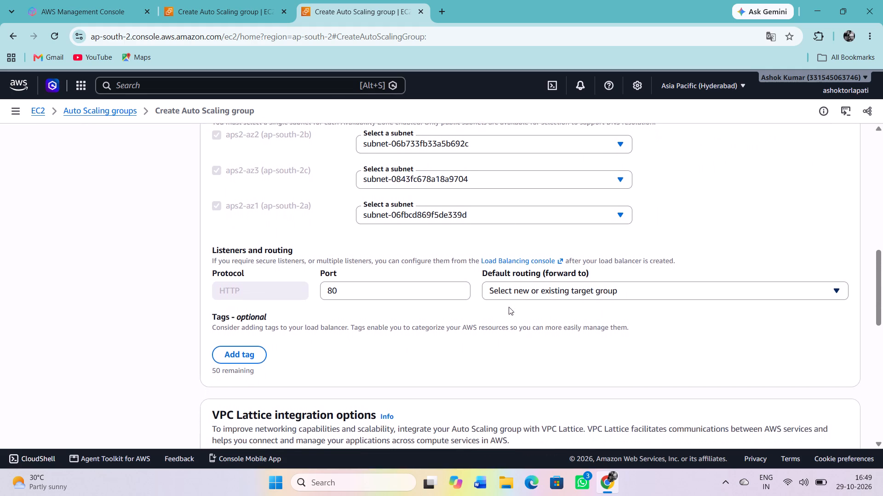
scroll(509, 307, down, 1)
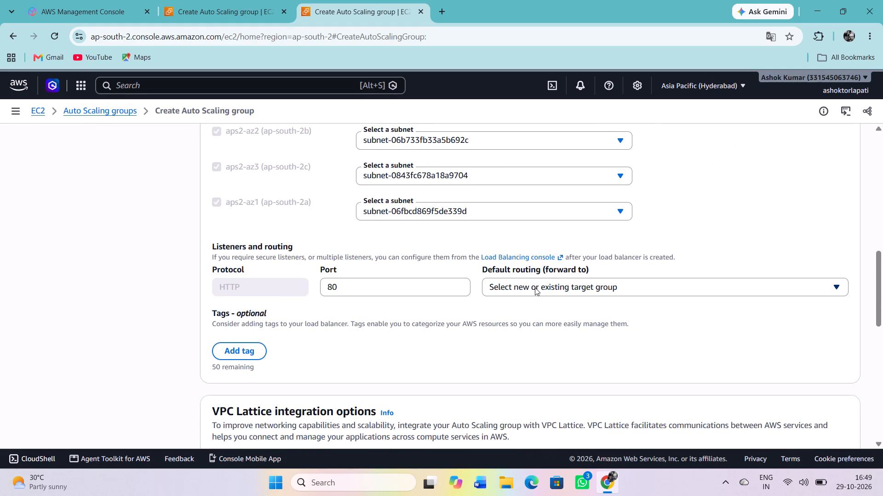
click(550, 288)
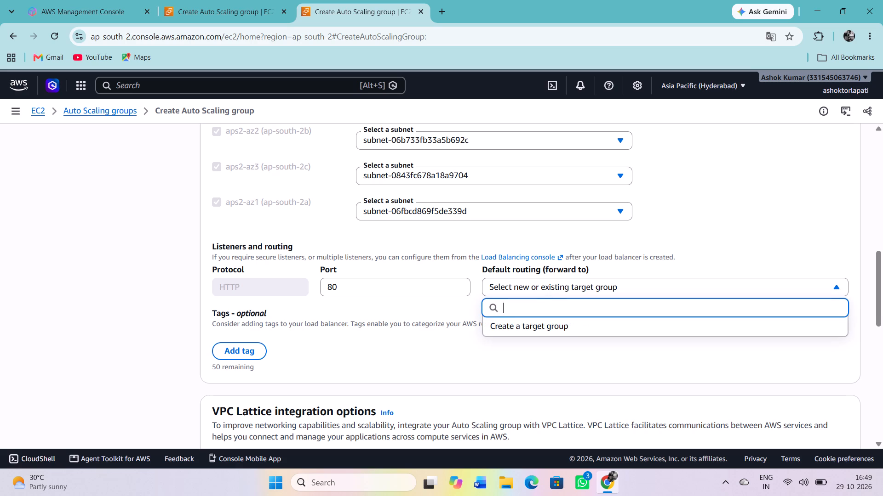
click(539, 330)
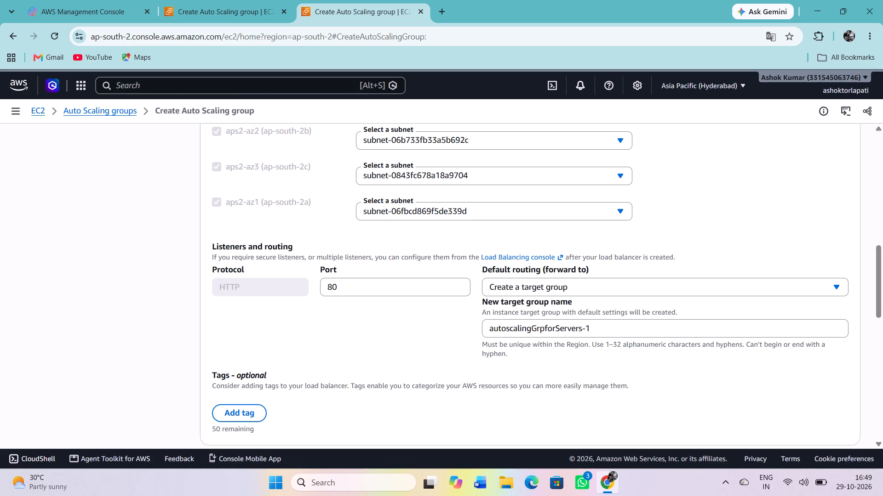
Review the new load balancer's type, name, scheme, network mapping, and listener and routing settings.
scroll(660, 320, down, 1)
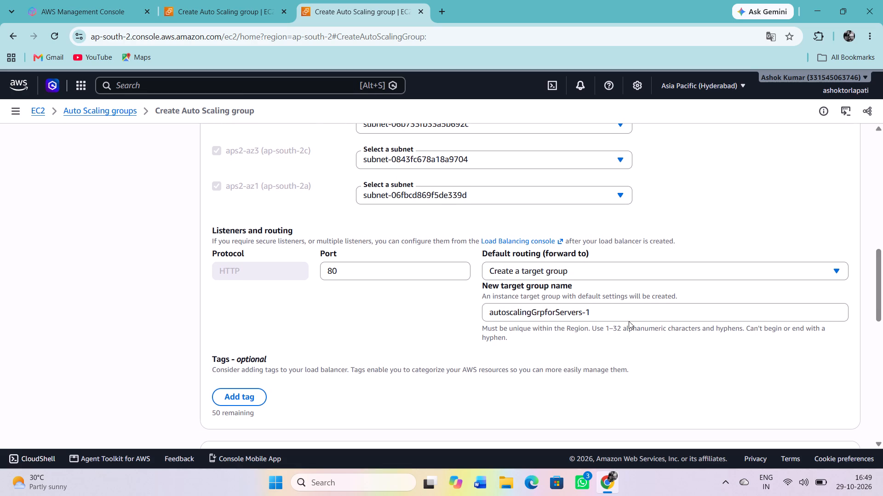
scroll(626, 325, up, 1)
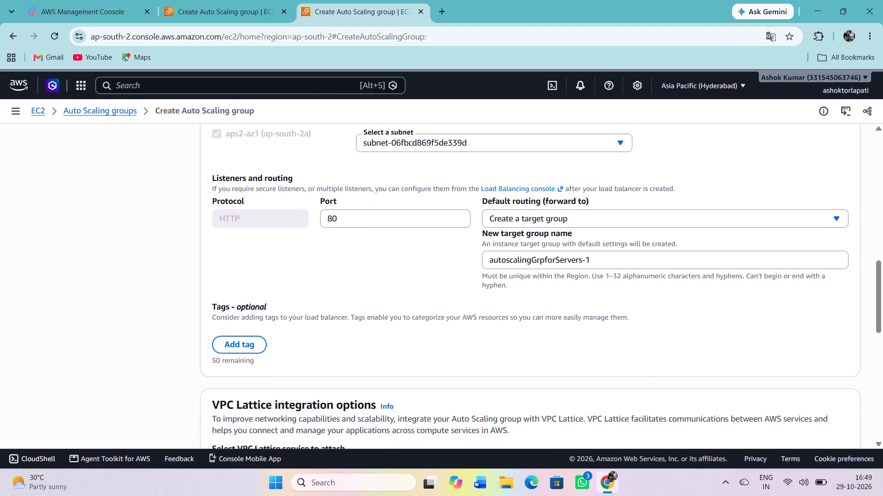
scroll(626, 325, up, 3)
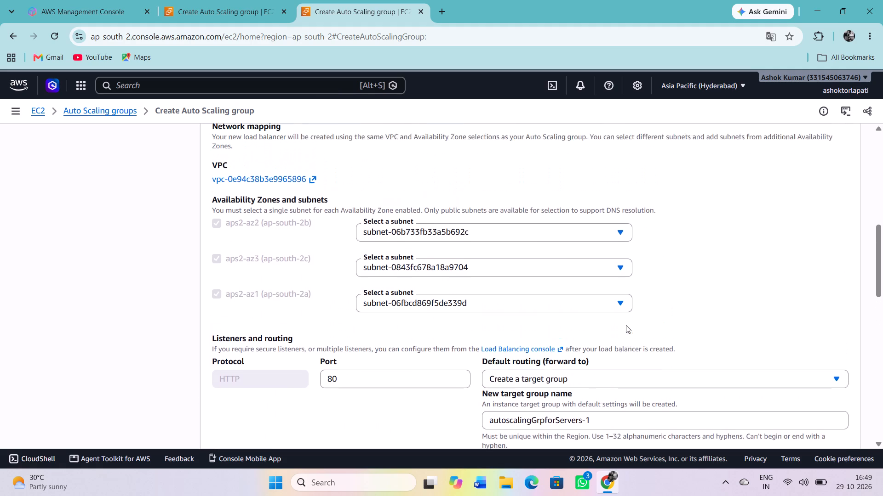
scroll(626, 325, up, 2)
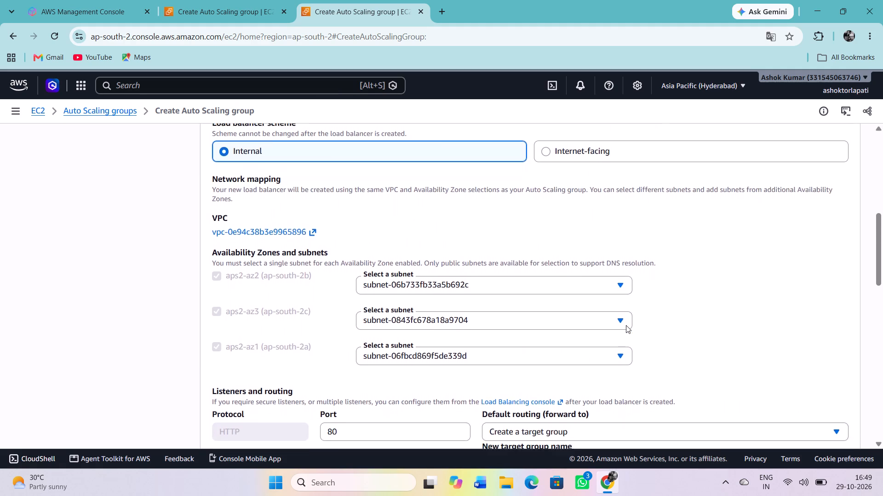
scroll(626, 325, up, 4)
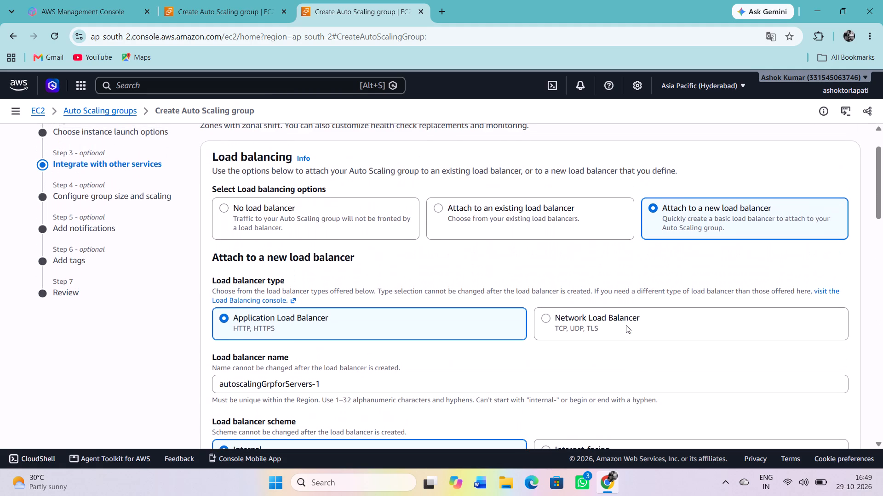
scroll(626, 325, down, 1)
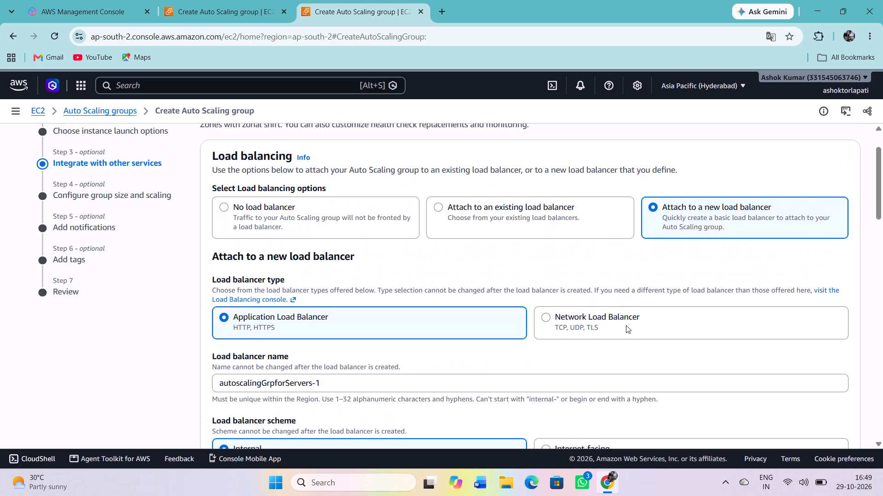
scroll(626, 325, down, 5)
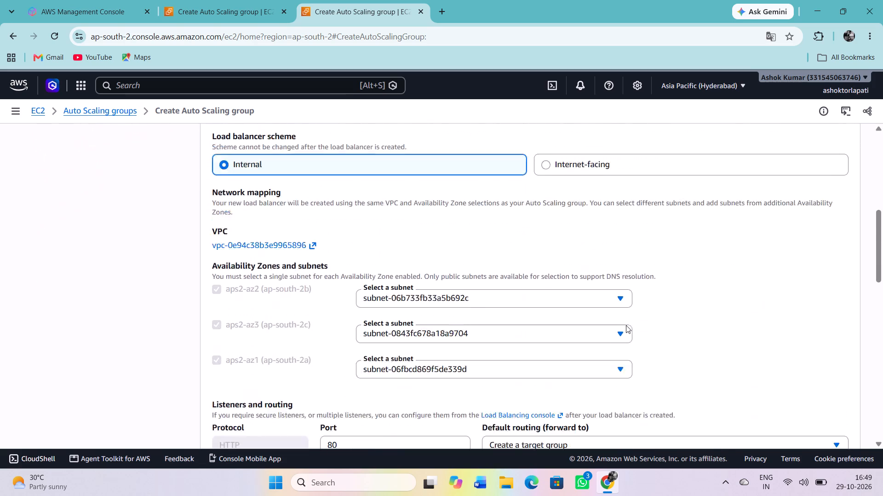
Keep No VPC Lattice service and the default zonal shift and health check settings, and continue to Configure group size and scaling.
scroll(626, 325, down, 2)
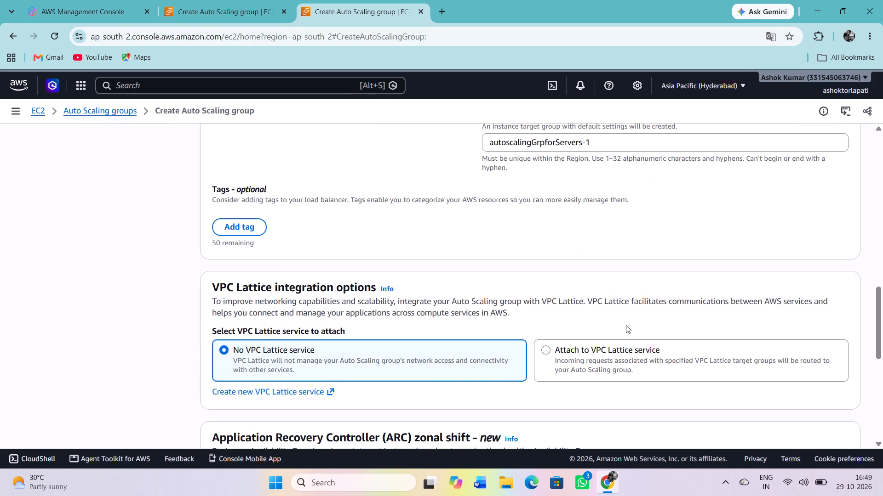
scroll(626, 325, down, 2)
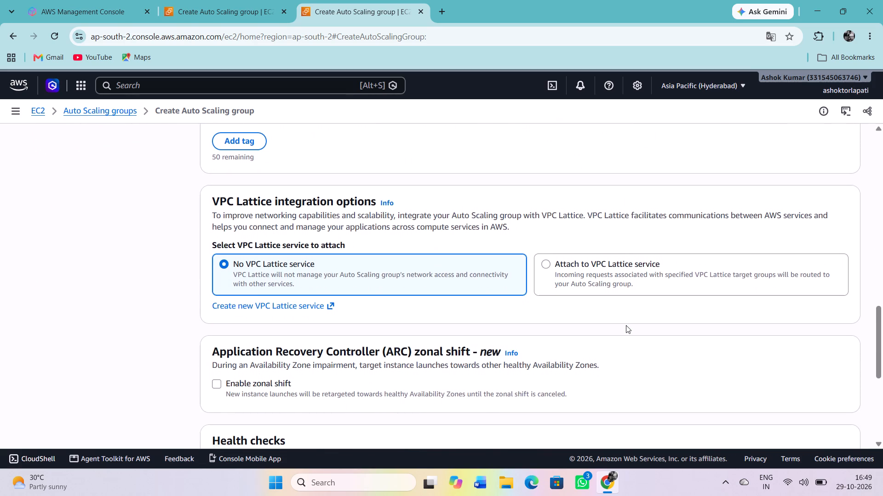
scroll(626, 325, down, 6)
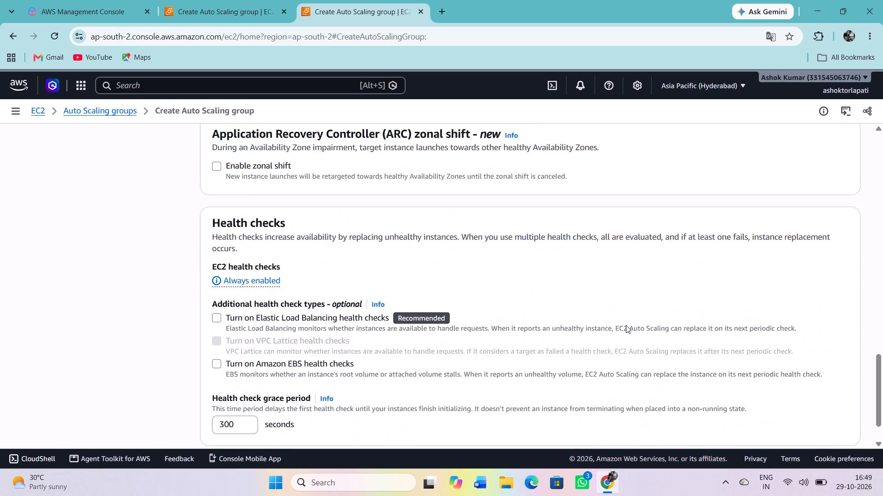
click(845, 413)
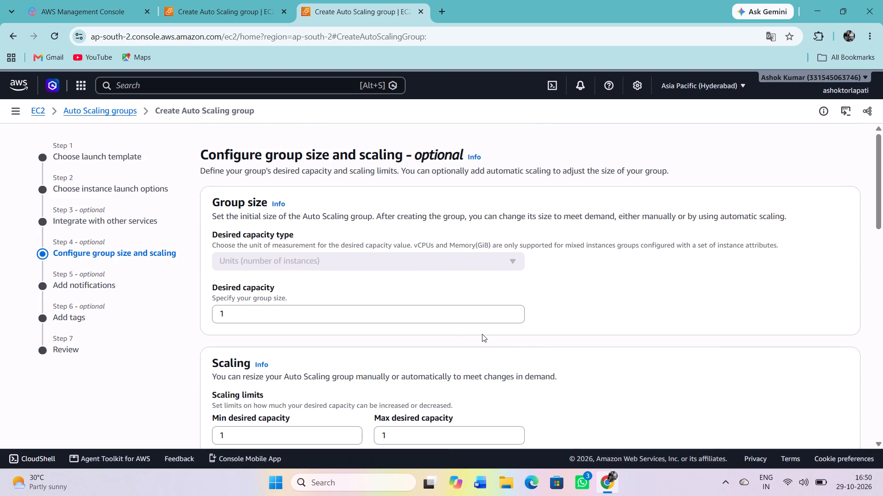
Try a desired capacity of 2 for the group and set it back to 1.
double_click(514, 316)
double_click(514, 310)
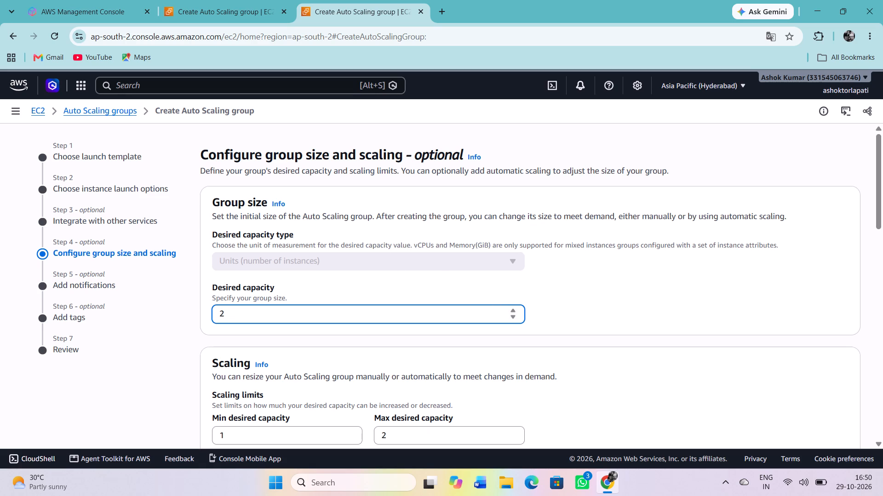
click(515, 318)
Set the scaling limits to a minimum desired capacity of 3 and a maximum desired capacity of 6.
scroll(332, 292, down, 2)
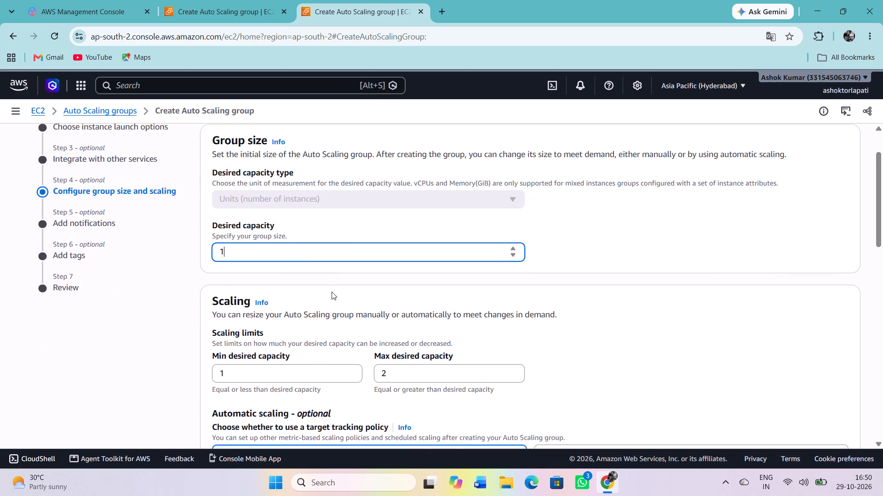
scroll(332, 292, down, 2)
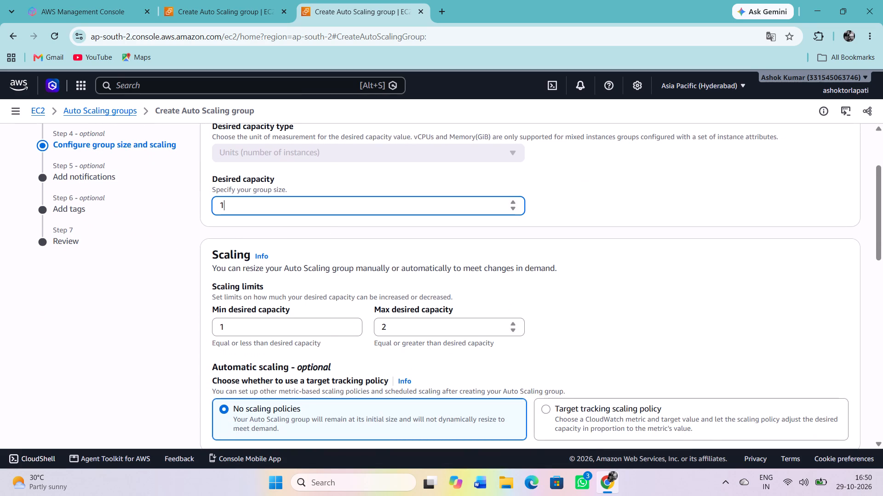
double_click(350, 323)
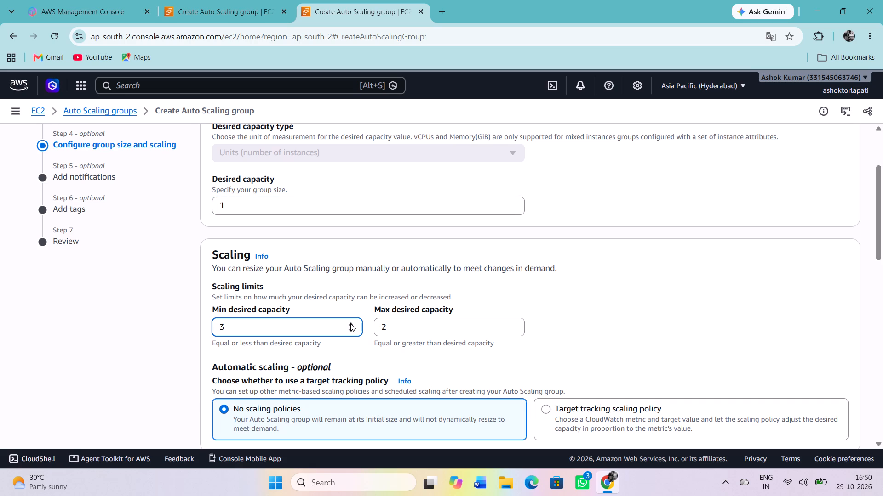
triple_click(515, 325)
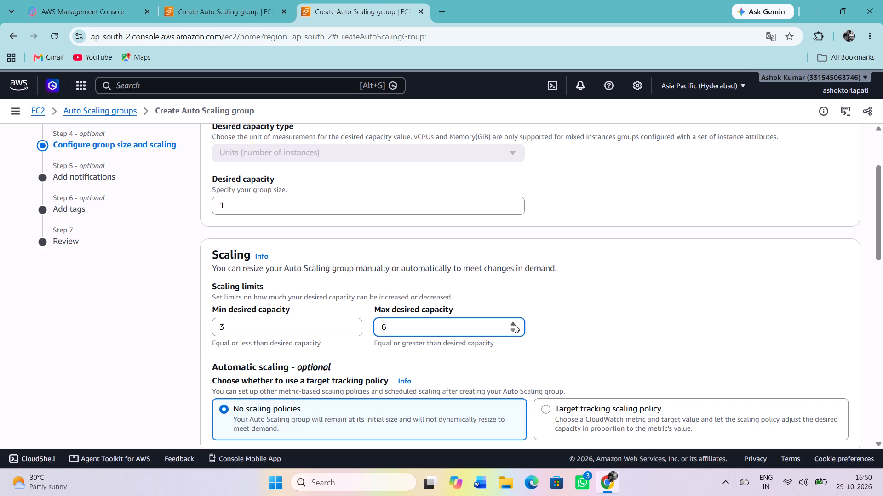
Review the automatic scaling, instance maintenance policy, additional settings and placement group options, keep their defaults, and try to continue.
scroll(550, 377, down, 2)
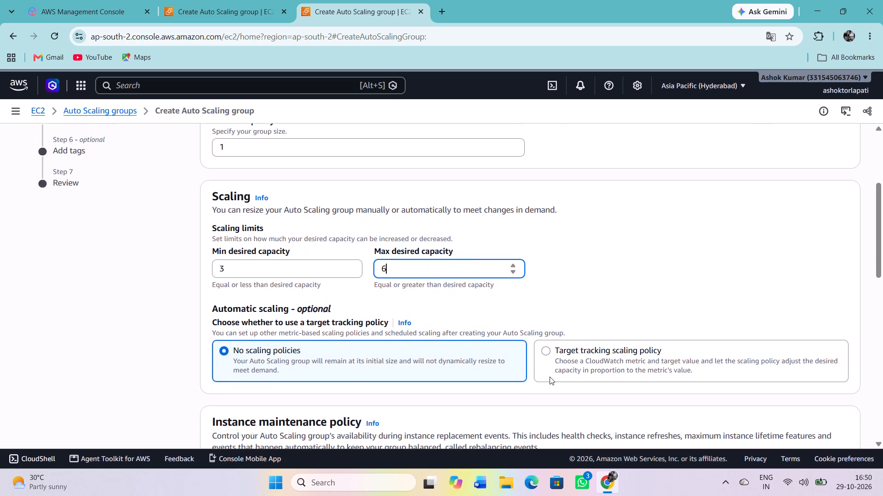
scroll(550, 377, down, 1)
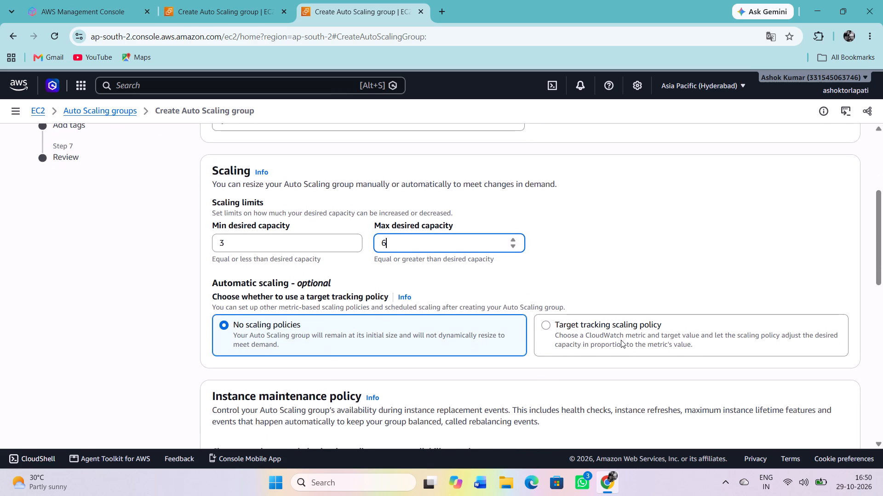
scroll(453, 339, down, 4)
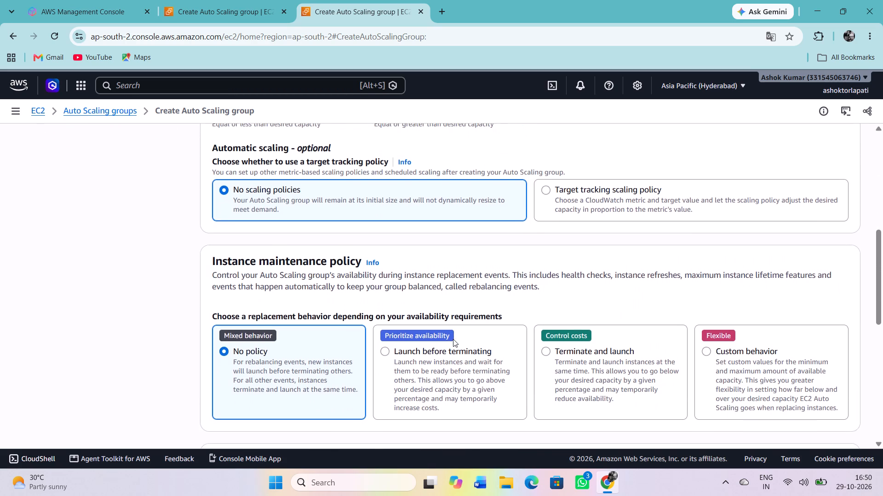
scroll(453, 339, down, 2)
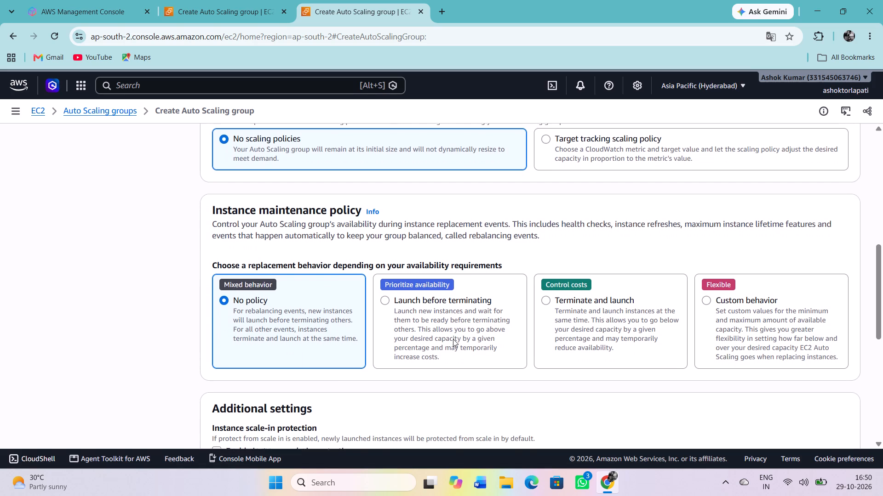
scroll(453, 339, down, 4)
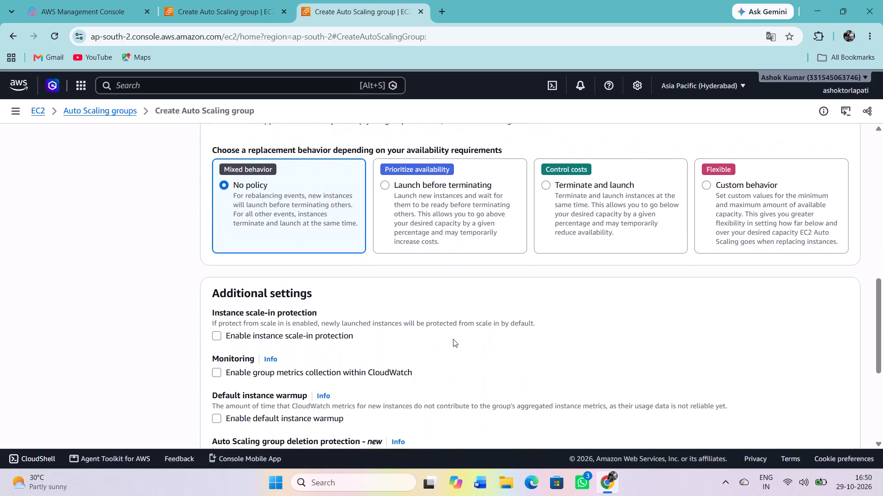
scroll(453, 339, down, 4)
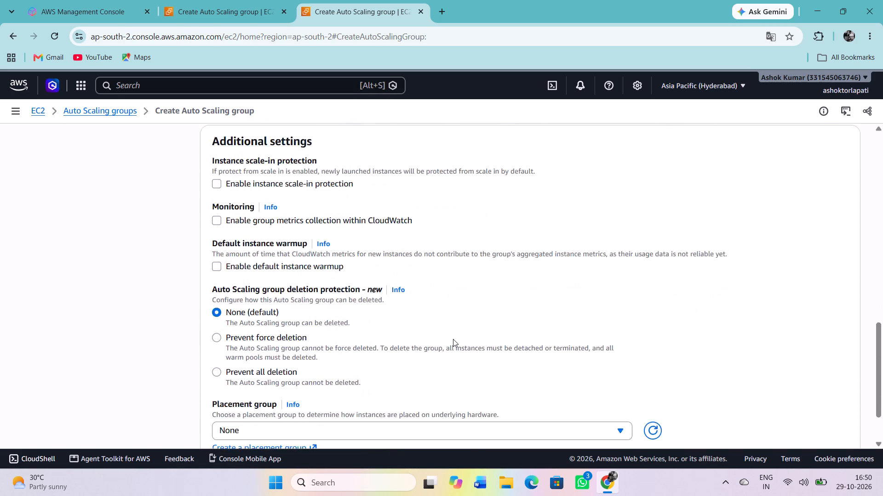
scroll(453, 339, down, 1)
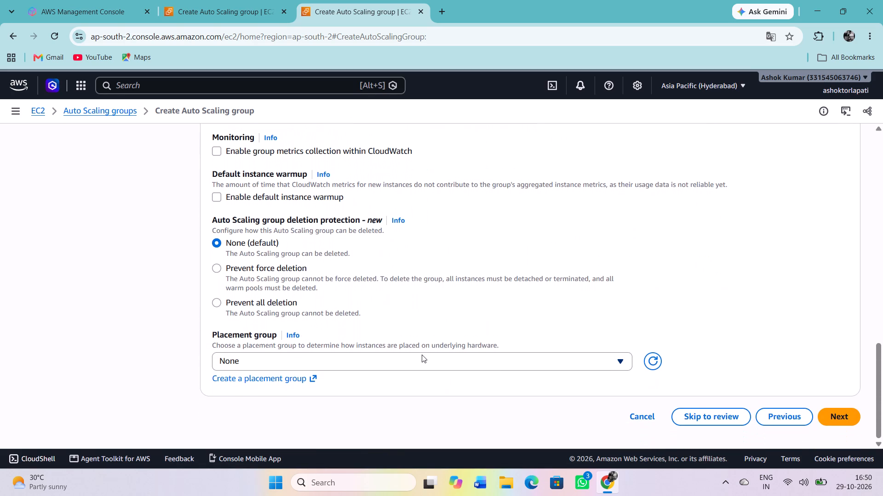
click(417, 364)
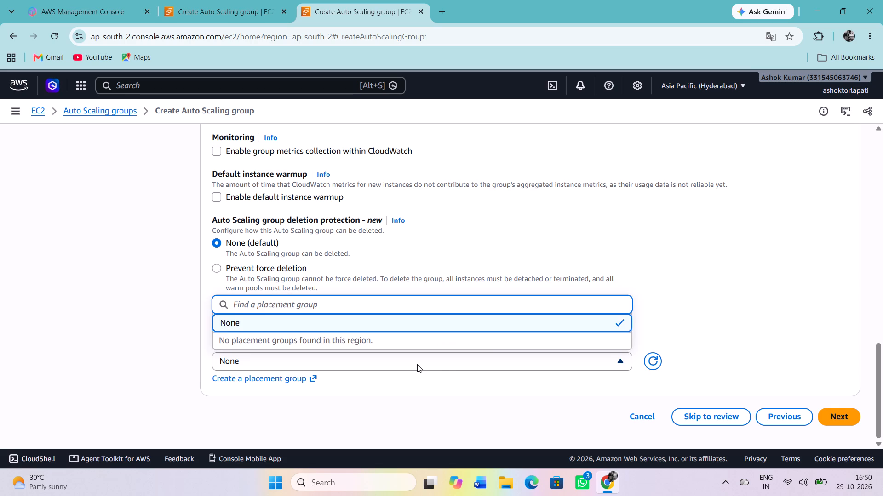
click(417, 364)
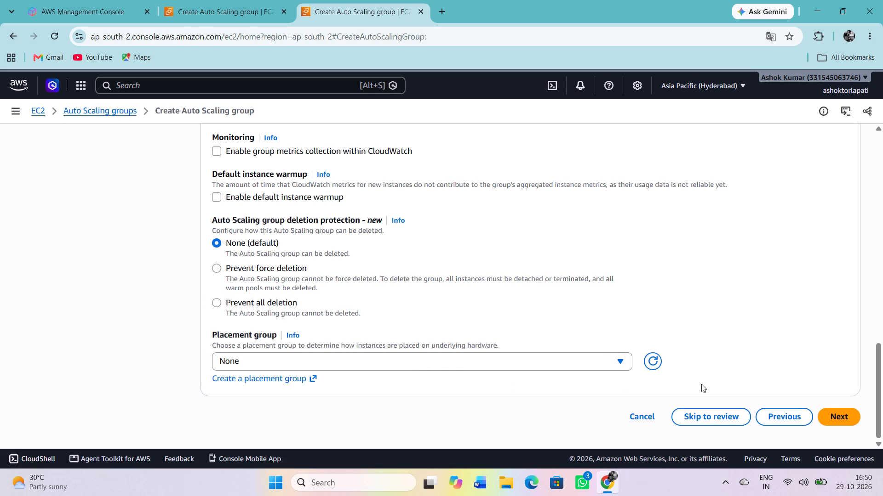
click(833, 414)
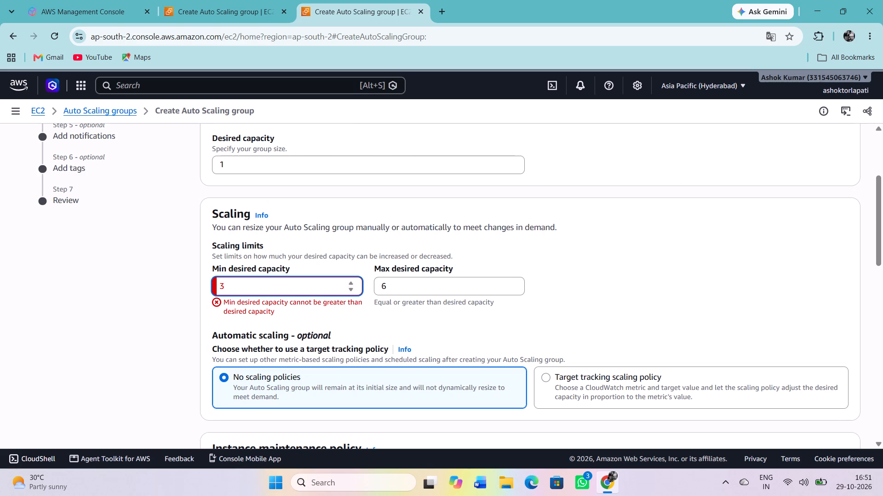
Set the group's desired capacity to 3 and continue to Add notifications.
scroll(311, 175, up, 2)
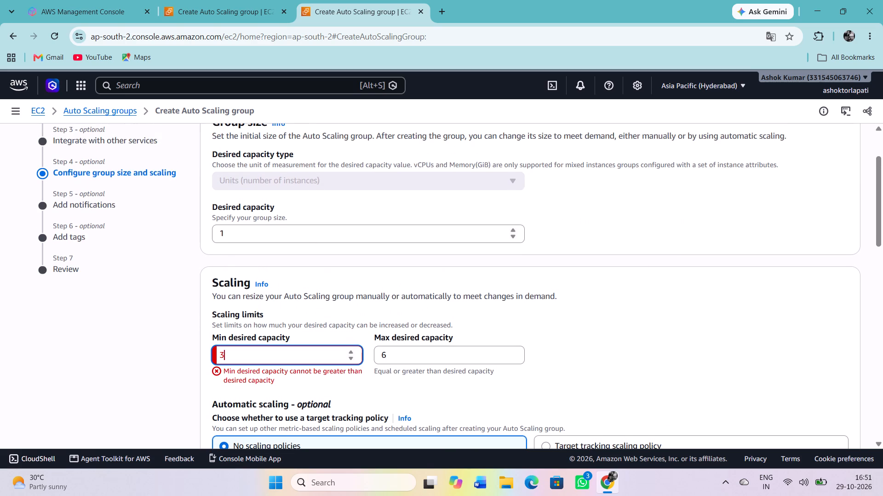
click(282, 232)
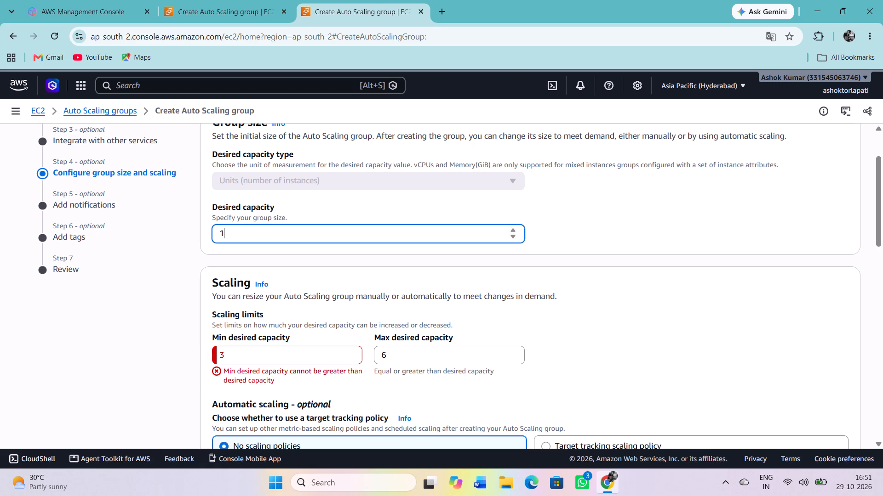
key(BackSpace)
key(3)
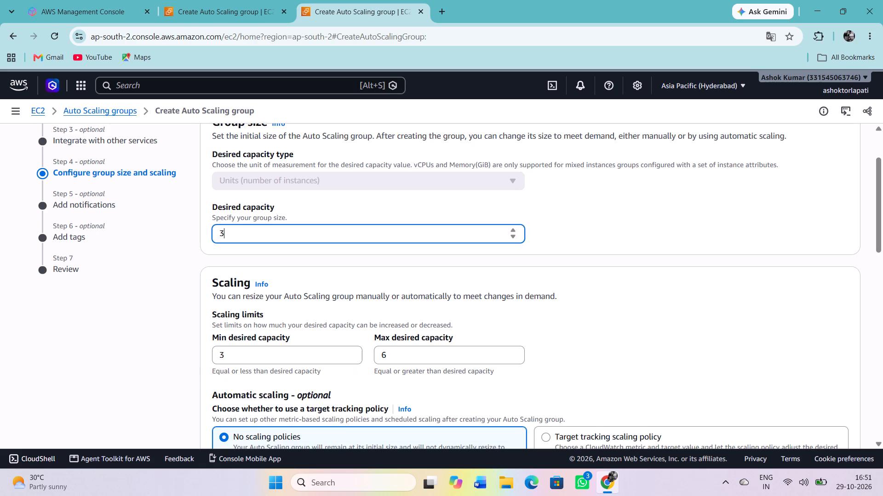
scroll(406, 272, down, 2)
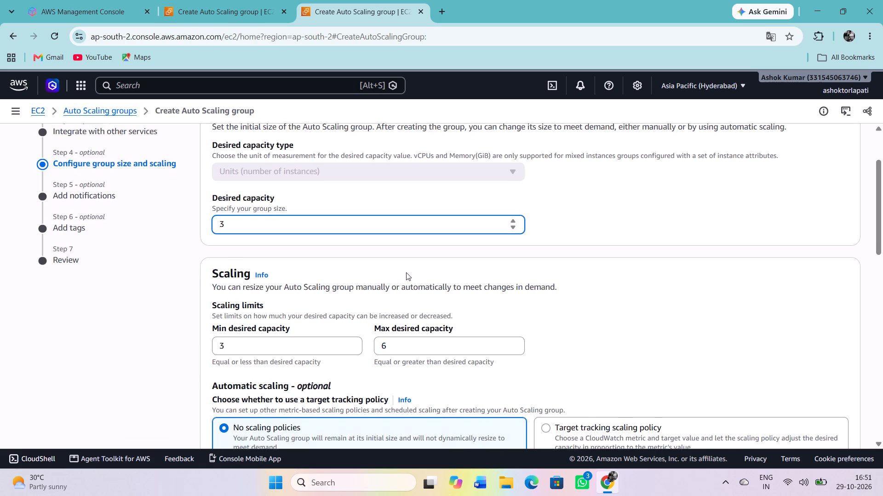
scroll(406, 272, down, 9)
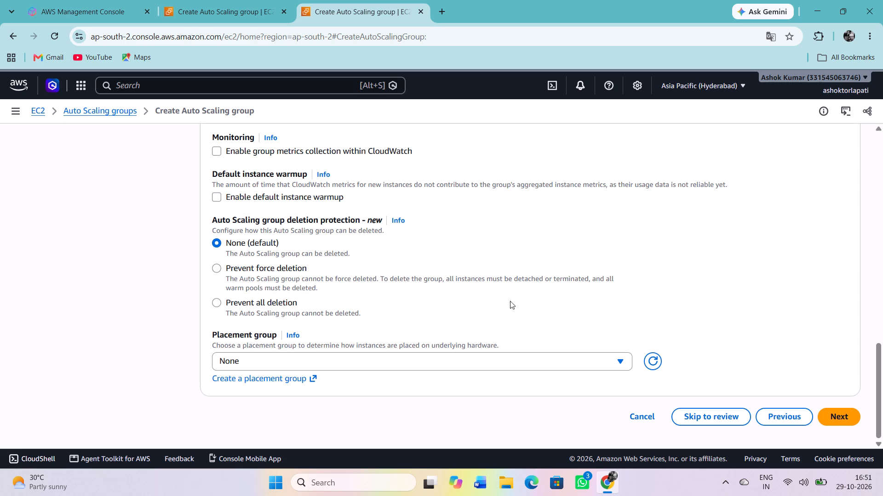
scroll(533, 306, down, 1)
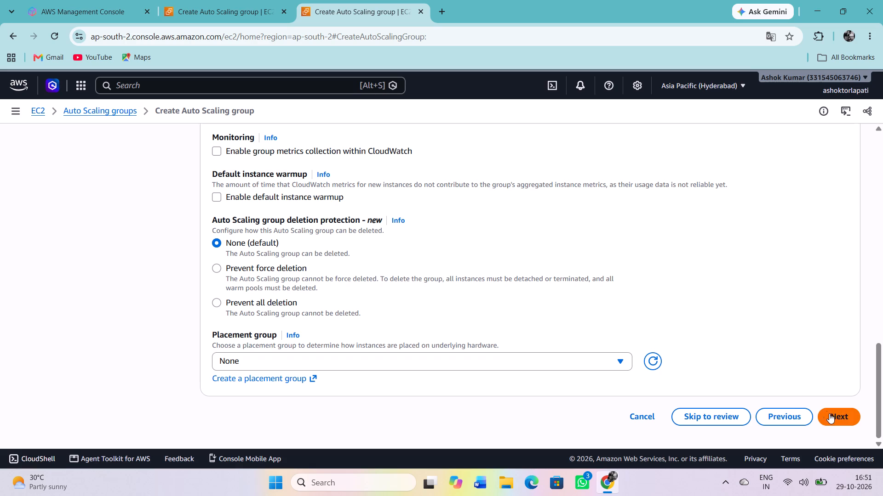
click(831, 413)
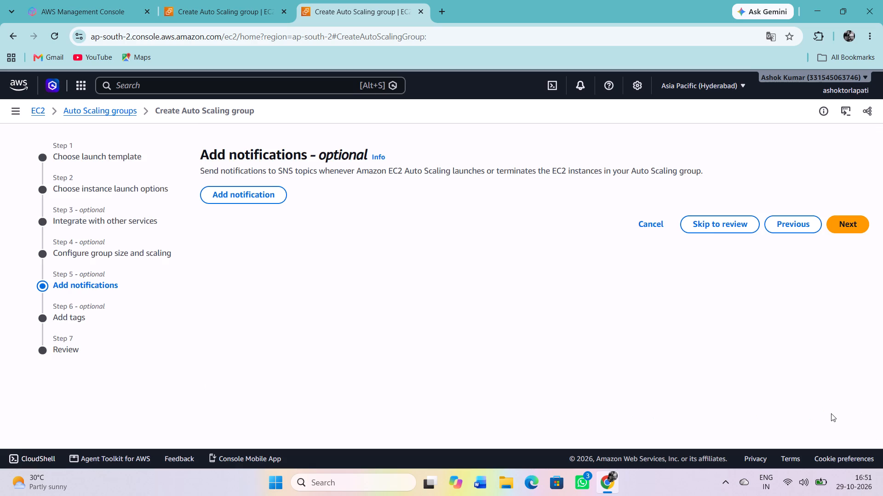
Continue without adding notifications or tags, and create the Auto Scaling group from the review page.
click(839, 224)
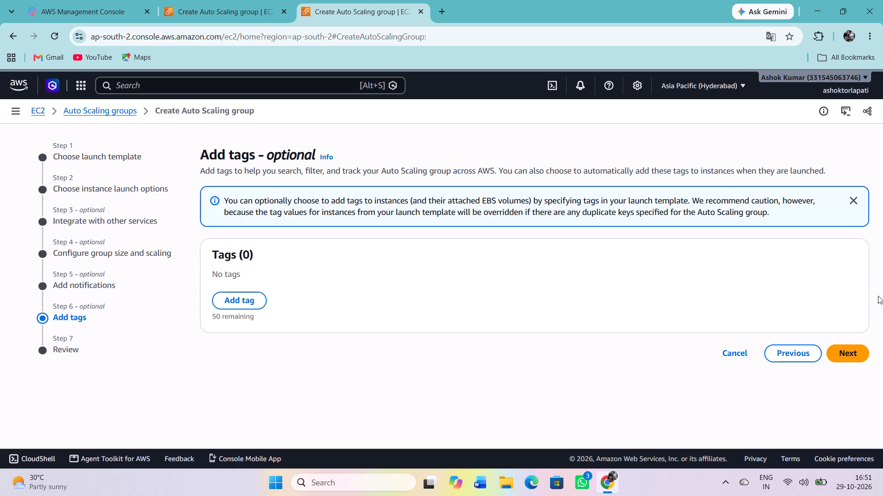
click(853, 356)
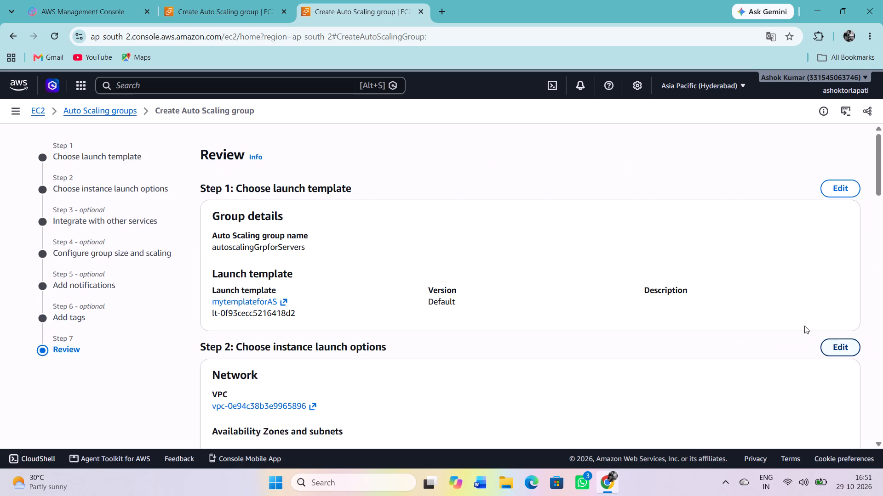
scroll(771, 323, down, 11)
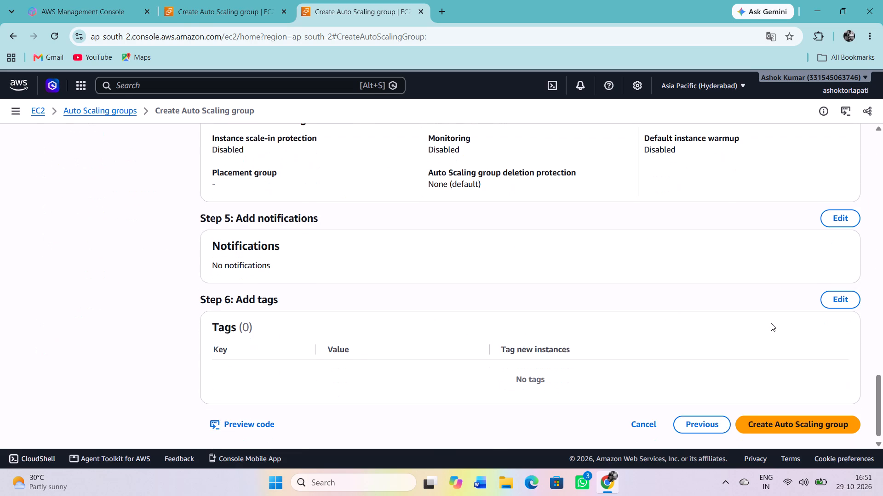
scroll(771, 323, down, 1)
click(780, 419)
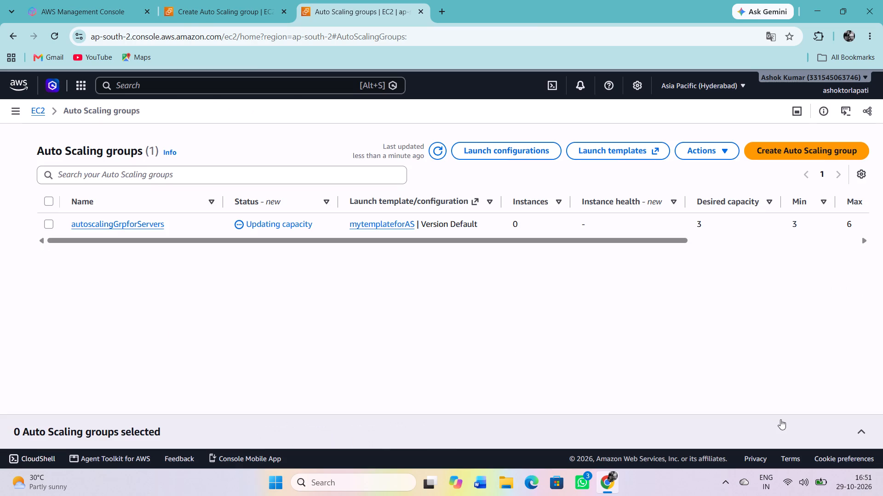
Refresh the Auto Scaling groups list to check the new group's status and instance health.
click(436, 153)
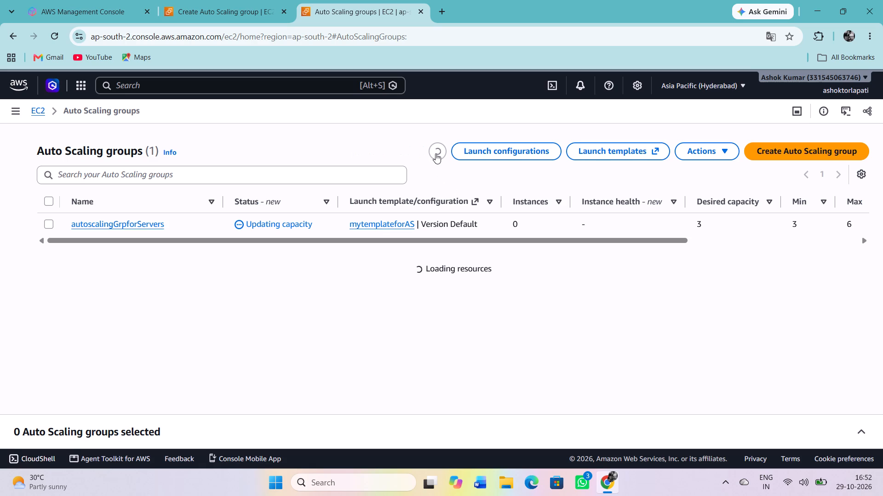
click(437, 150)
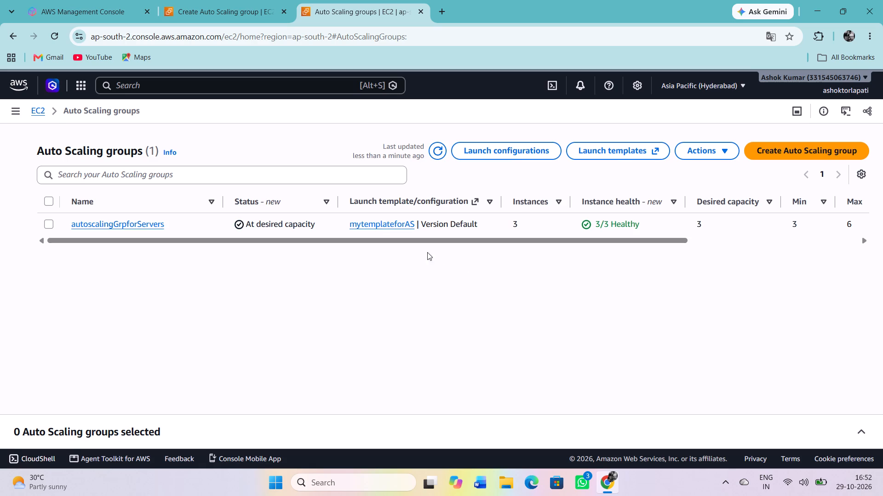
Open the EC2 instances list and examine the instances' states, status checks and Availability Zones.
click(34, 110)
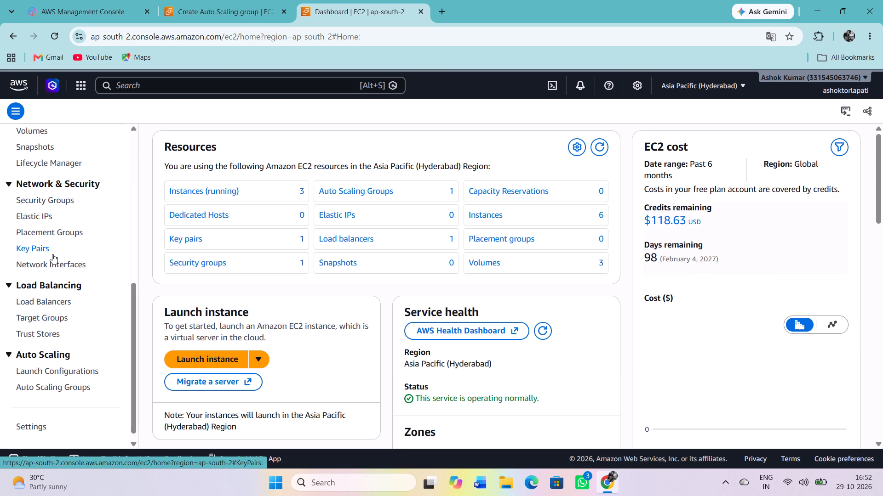
scroll(42, 211, up, 3)
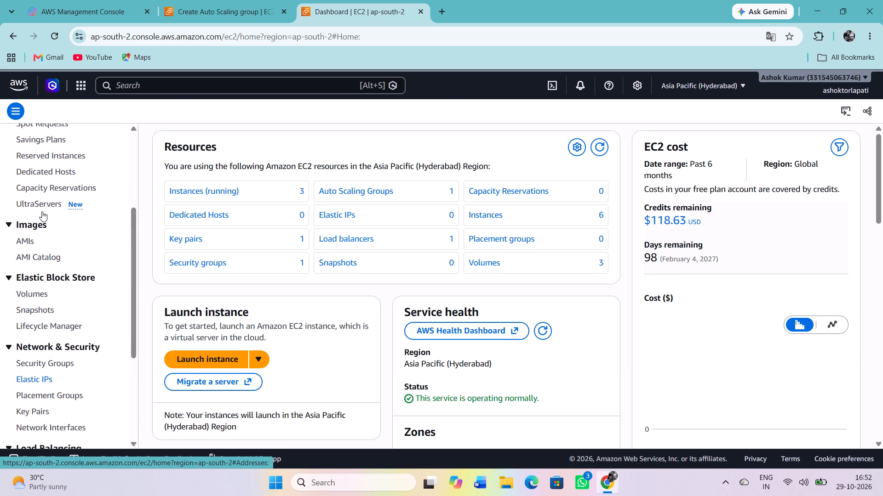
scroll(42, 211, up, 5)
click(41, 230)
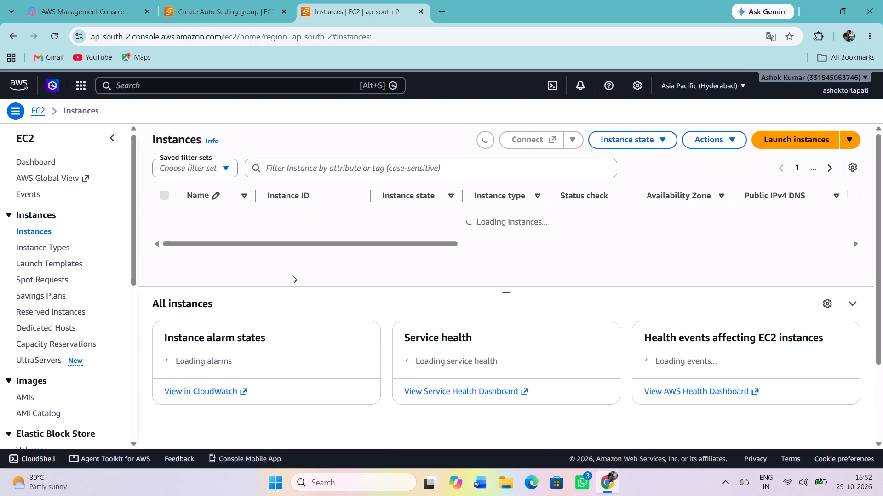
scroll(327, 253, down, 2)
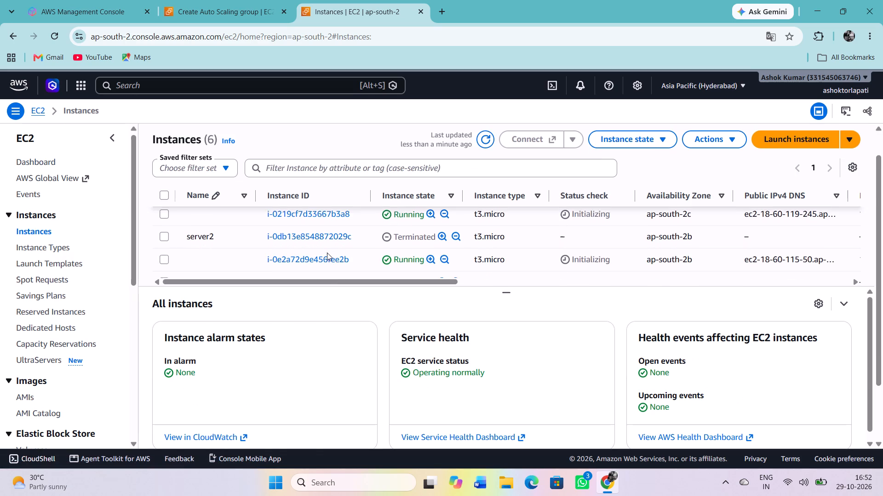
scroll(327, 253, down, 2)
scroll(327, 253, up, 3)
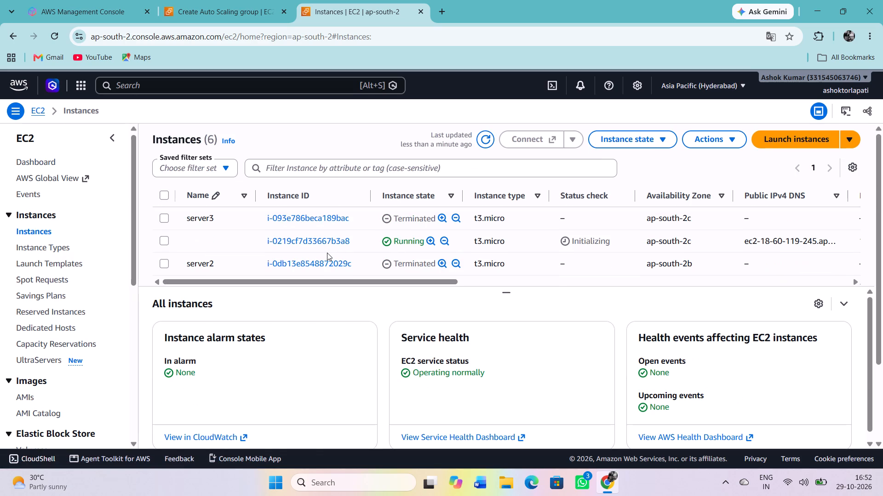
scroll(327, 253, down, 4)
scroll(327, 253, up, 4)
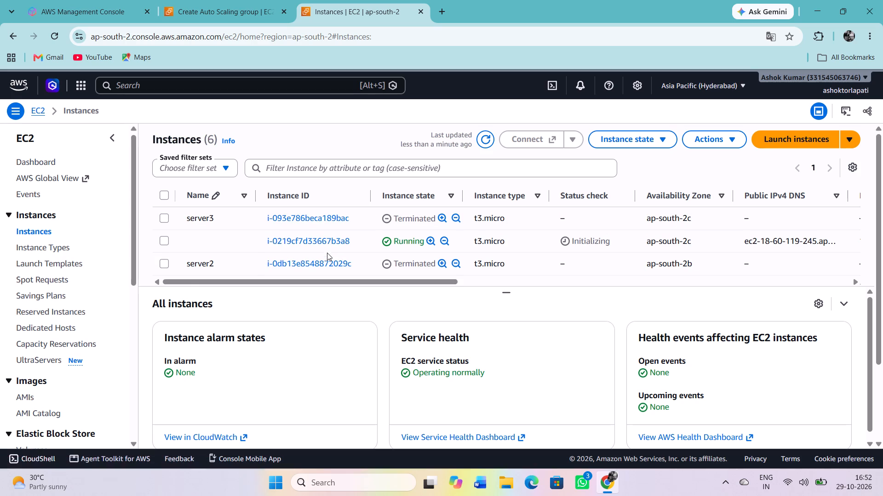
Open the autoscalingGrpforServers-1 target group and examine its registered targets and their health status.
scroll(36, 305, down, 4)
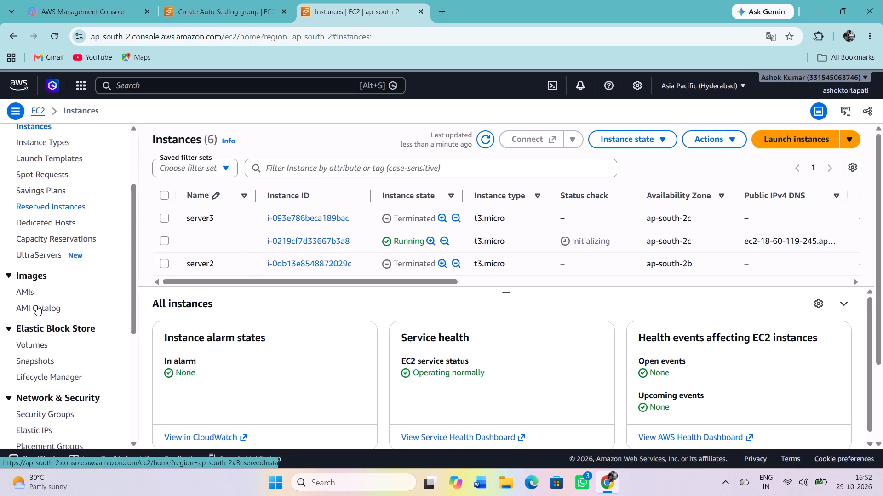
scroll(57, 310, down, 3)
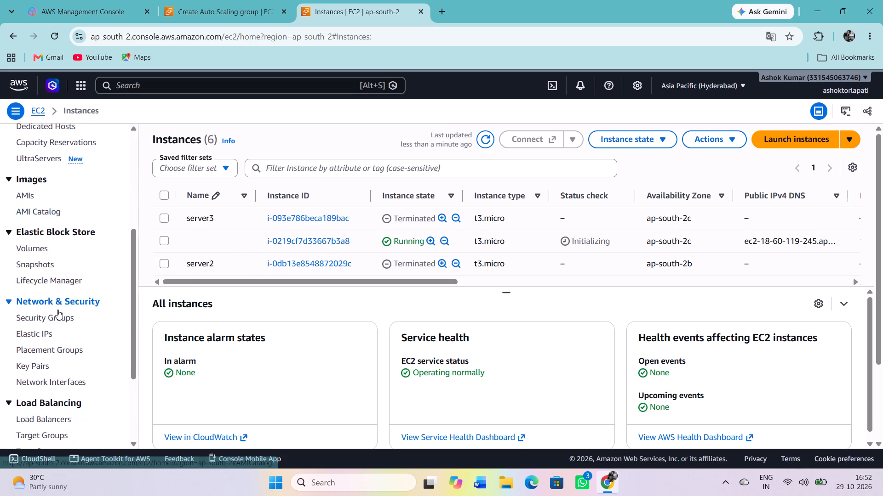
scroll(57, 310, down, 1)
click(48, 371)
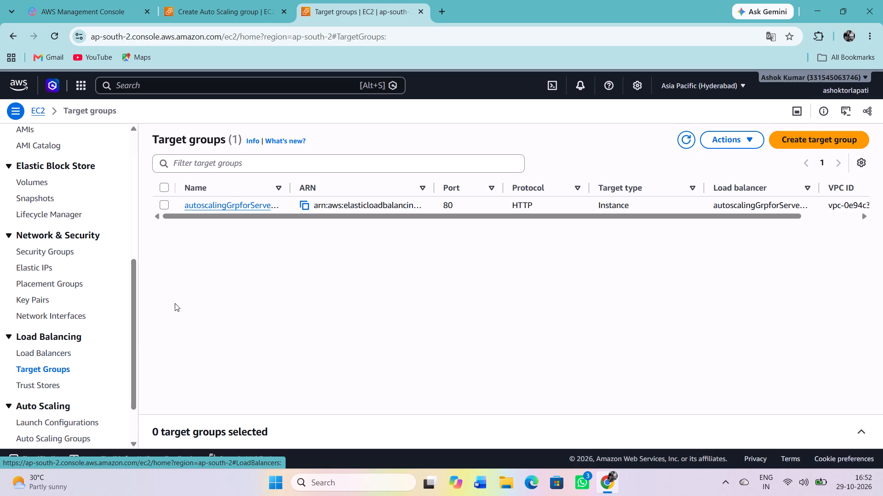
click(241, 206)
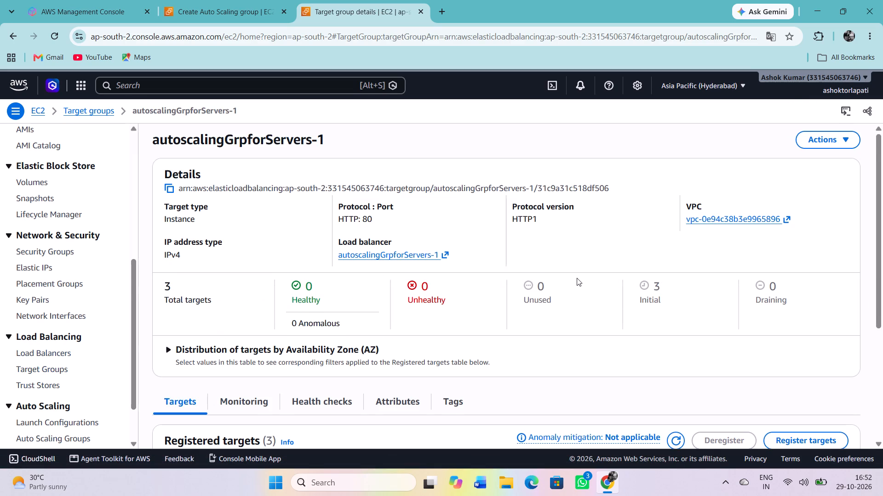
scroll(577, 278, down, 5)
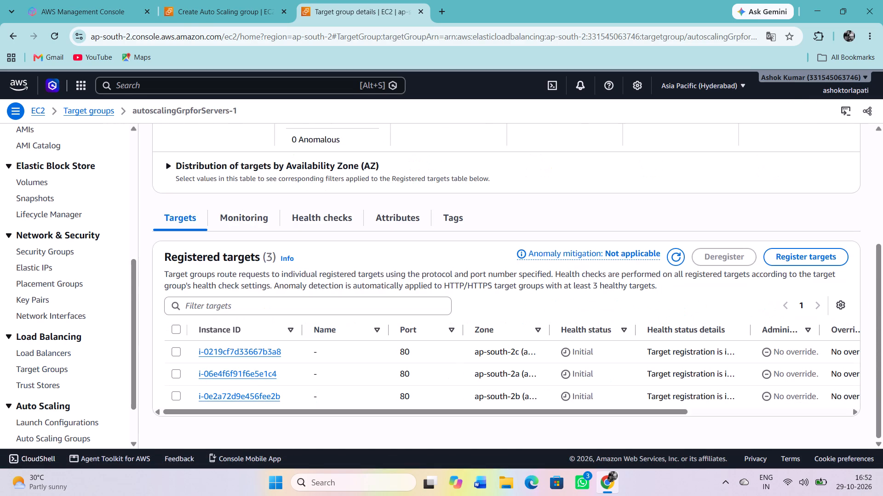
Open the autoscalingGrpforServers-1 load balancer and examine its status, scheme, Availability Zones and listener rules.
scroll(577, 278, up, 6)
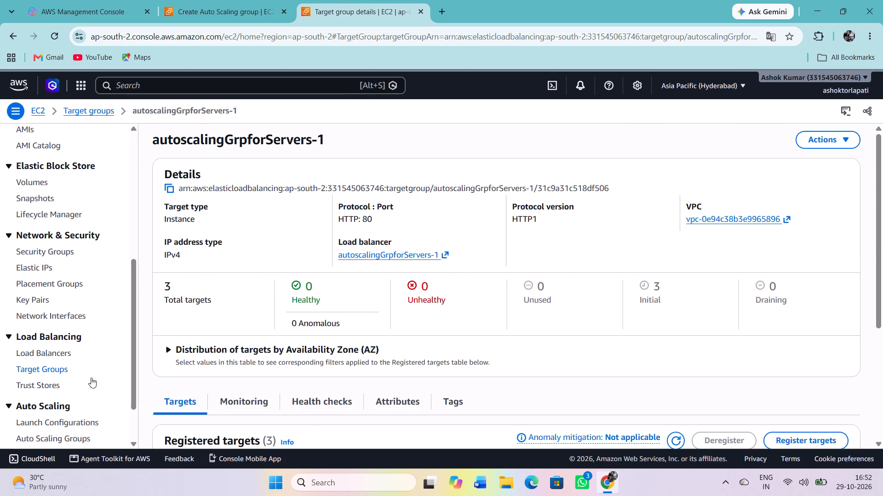
click(65, 352)
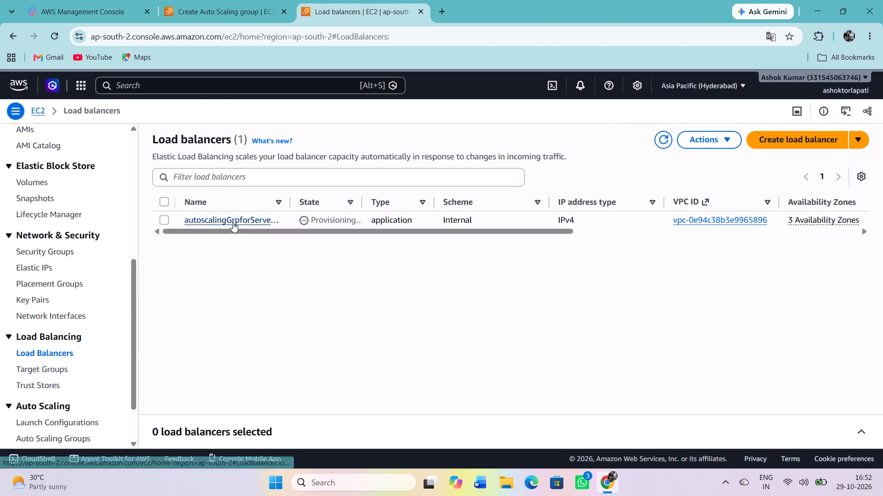
click(233, 222)
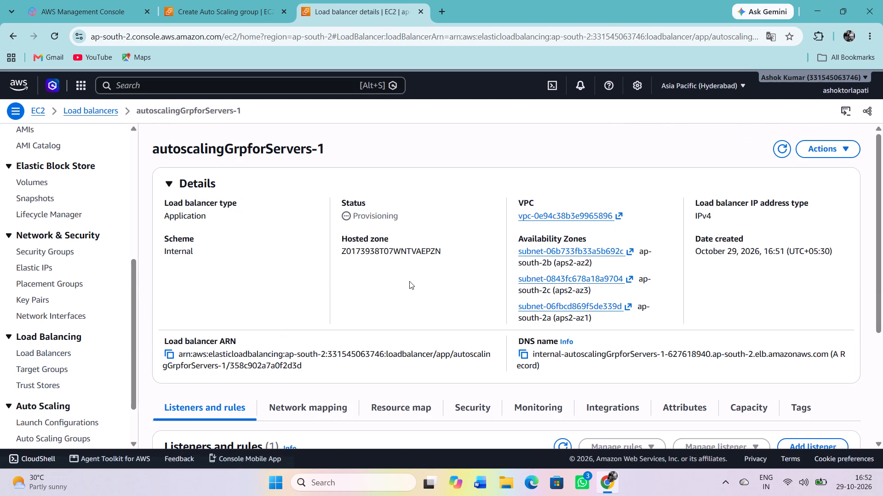
scroll(409, 281, down, 4)
scroll(409, 281, up, 1)
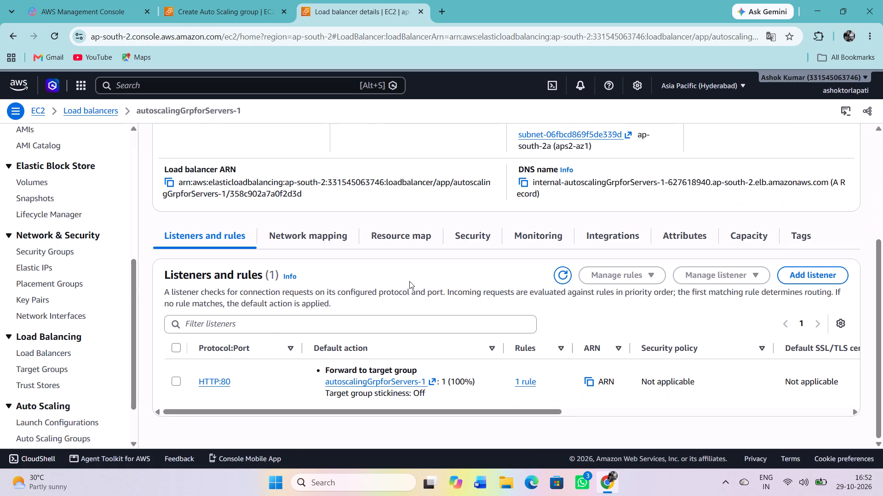
scroll(409, 281, up, 2)
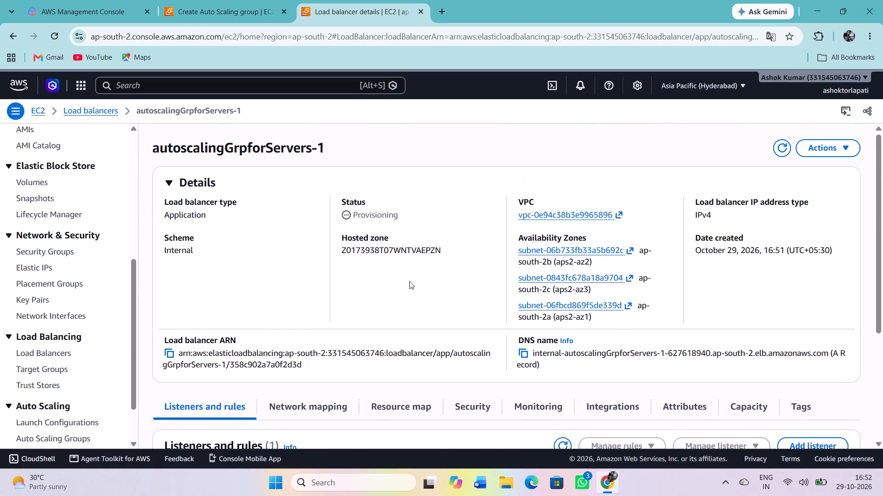
scroll(409, 281, up, 1)
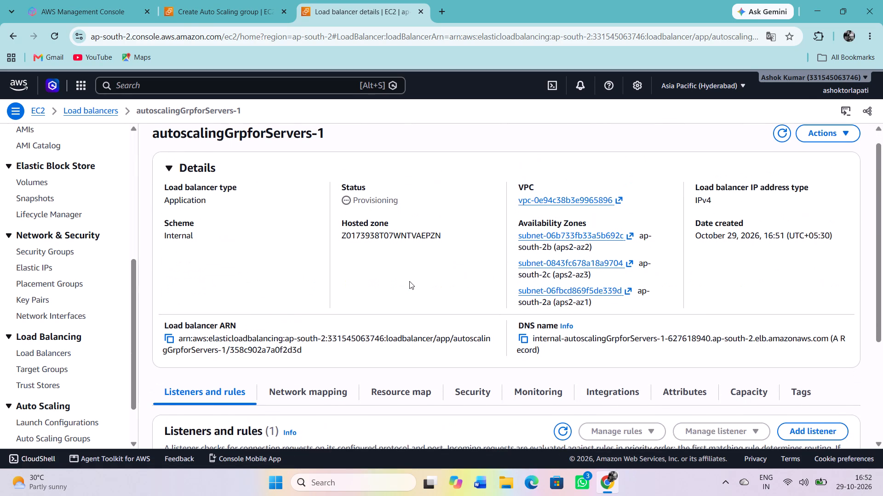
click(524, 339)
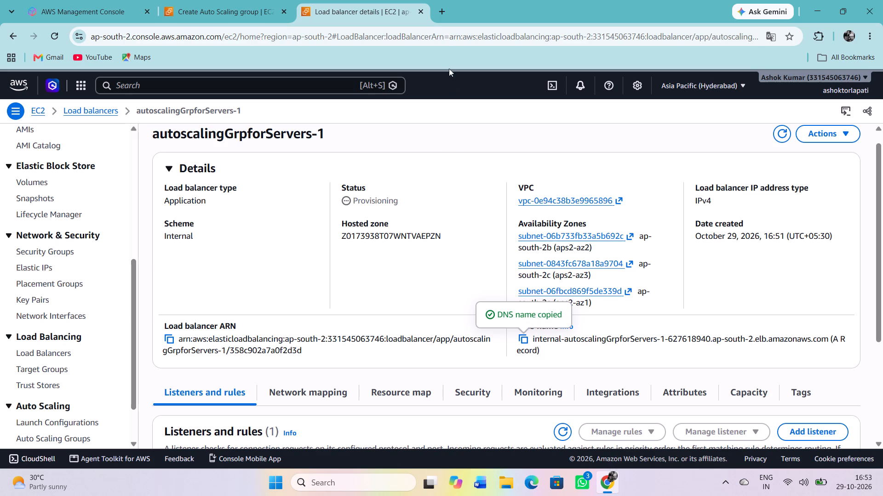
click(444, 15)
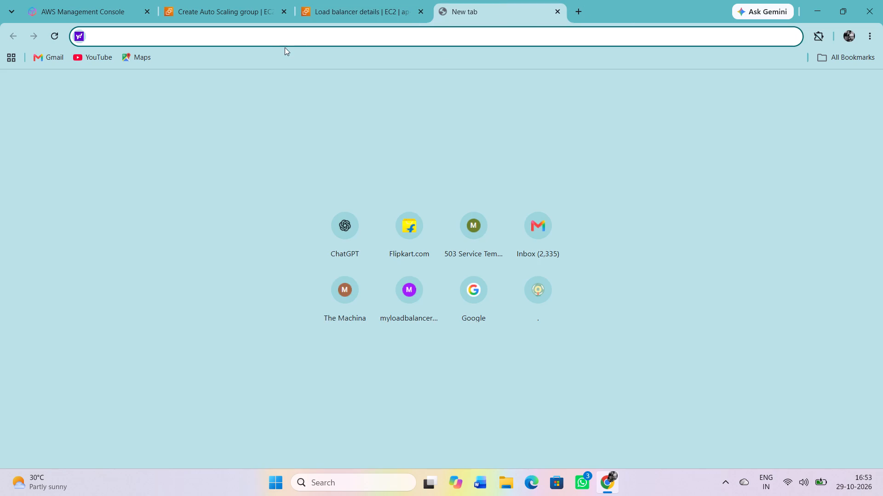
click(287, 39)
key(h)
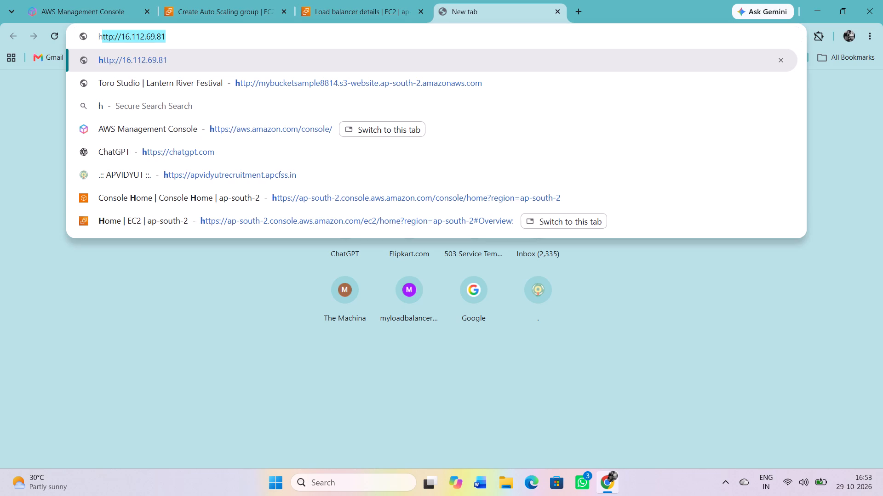
text(ttp)
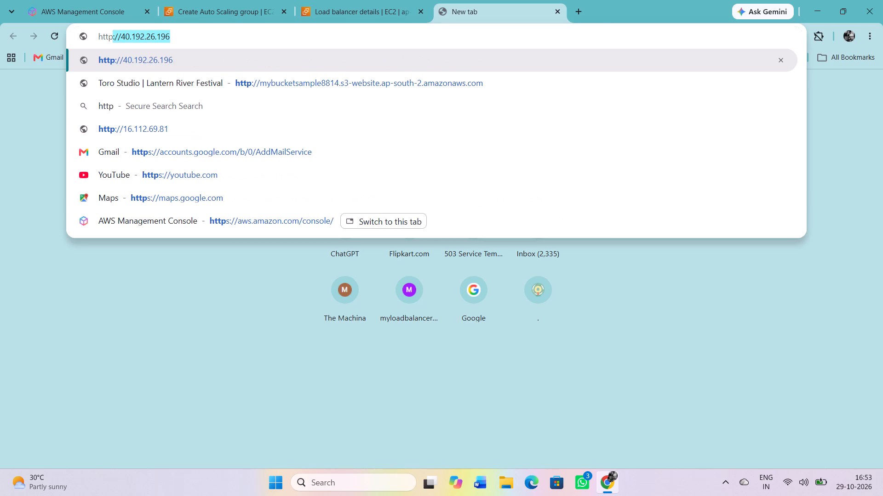
text(://)
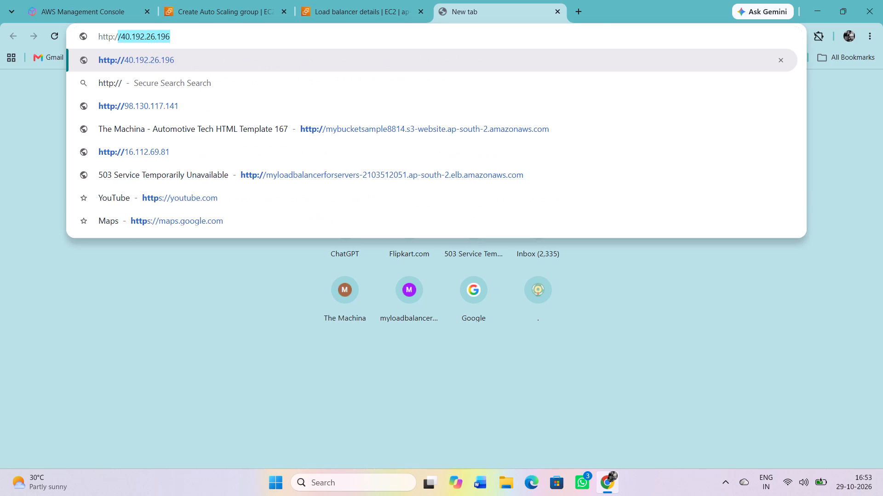
key(ctrl+v)
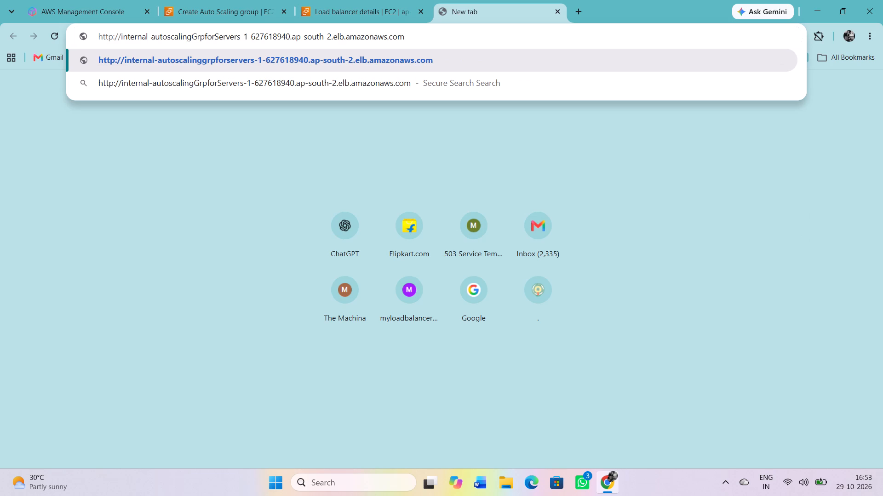
key(Return)
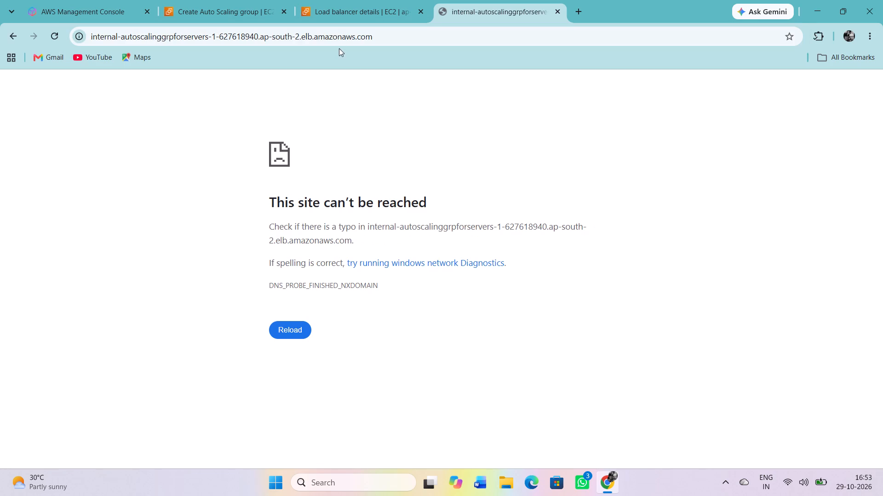
click(291, 329)
click(557, 14)
Return to the load balancers list and refresh it repeatedly to check the provisioning state of autoscalingGrpforServers-1.
scroll(553, 267, right, 1)
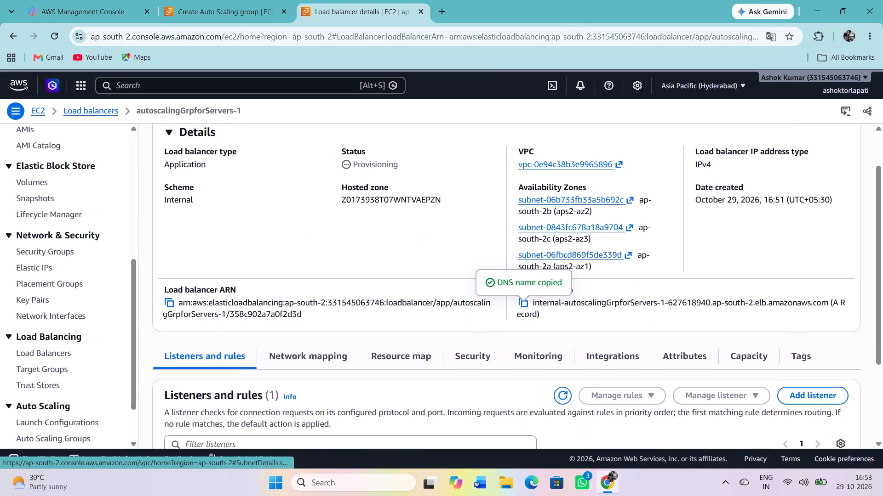
scroll(553, 267, right, 1)
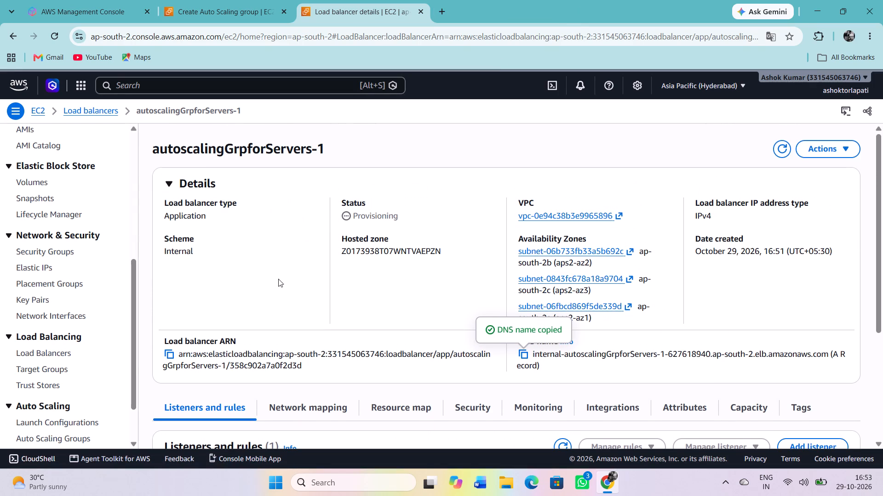
click(107, 106)
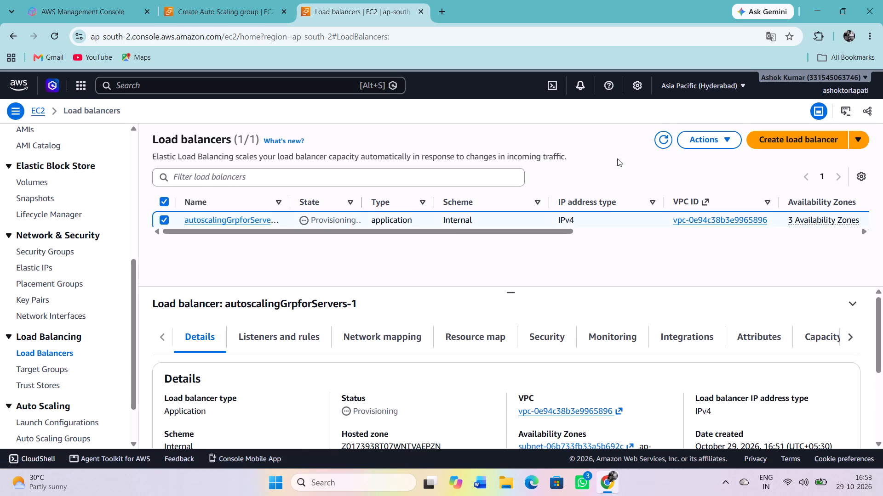
click(665, 135)
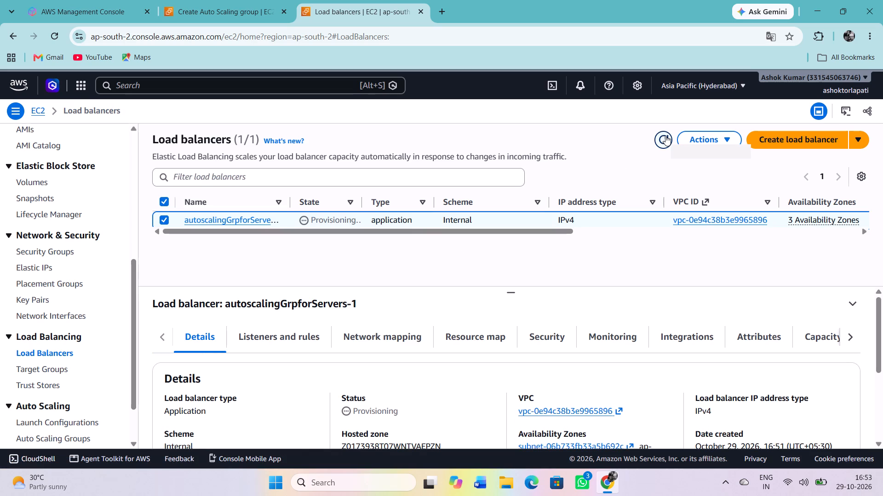
click(665, 135)
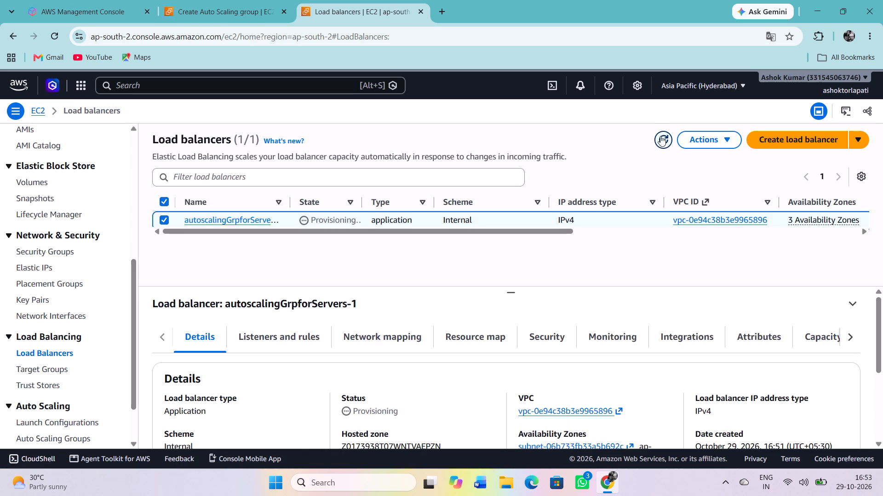
click(660, 136)
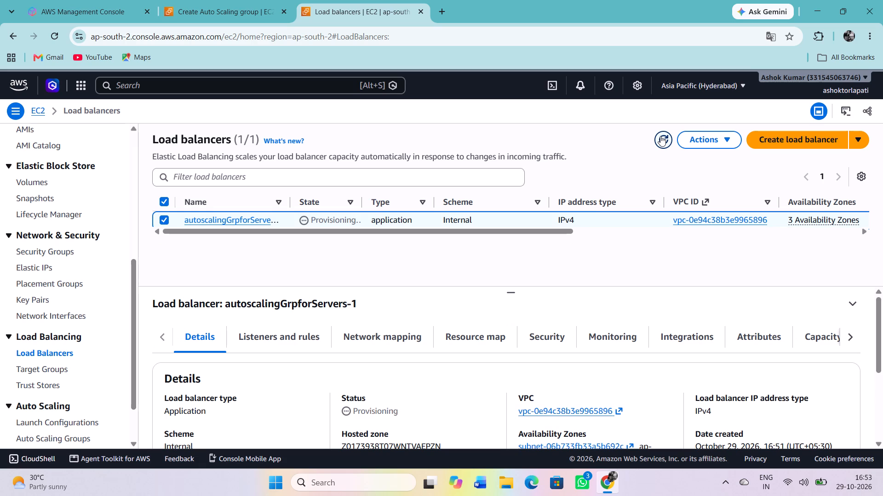
click(663, 136)
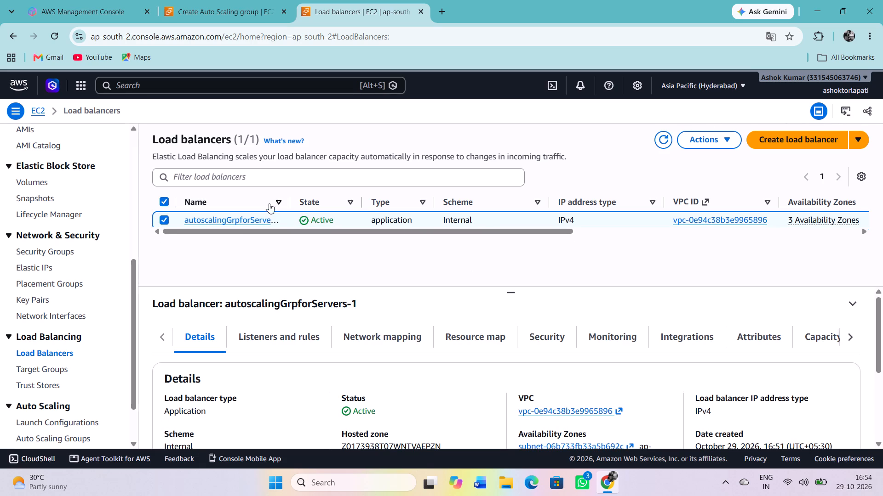
Reopen the autoscalingGrpforServers-1 load balancer and review its details and listeners.
click(235, 220)
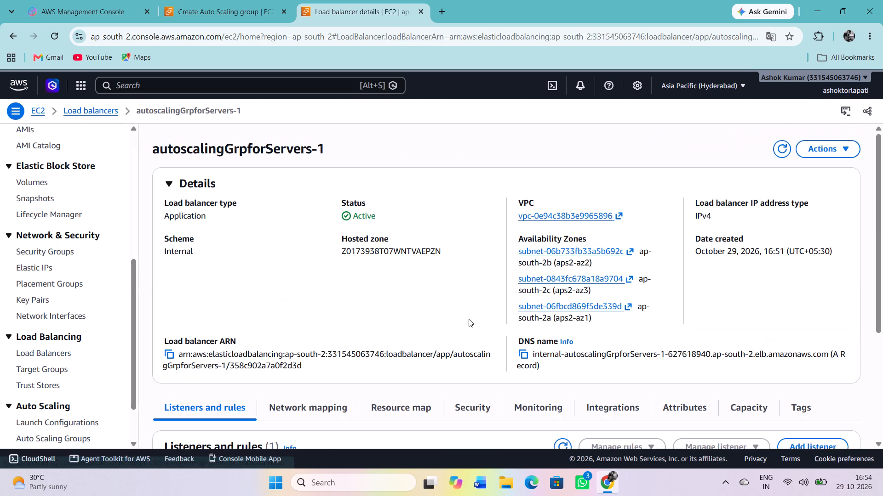
scroll(378, 342, down, 2)
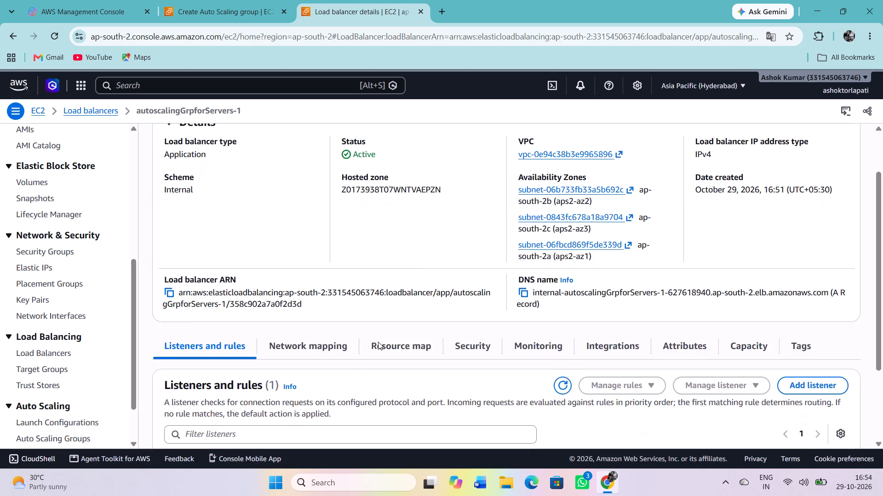
scroll(378, 342, down, 3)
scroll(378, 342, up, 3)
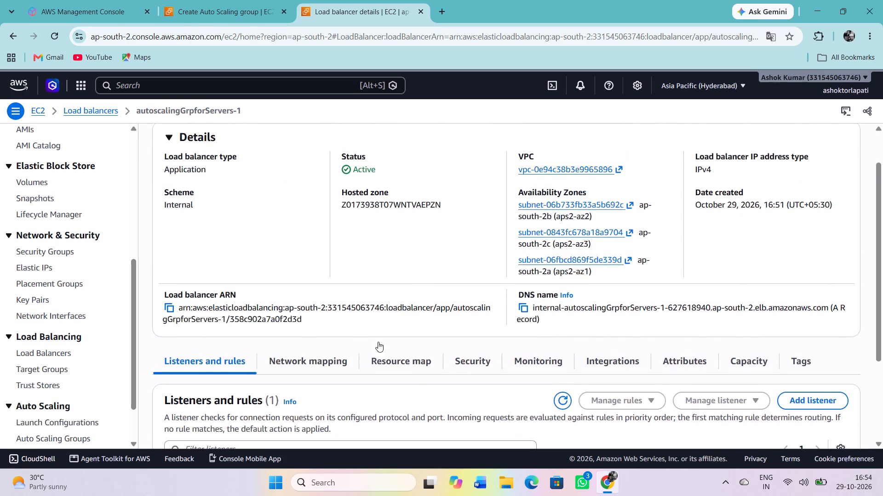
scroll(378, 342, up, 1)
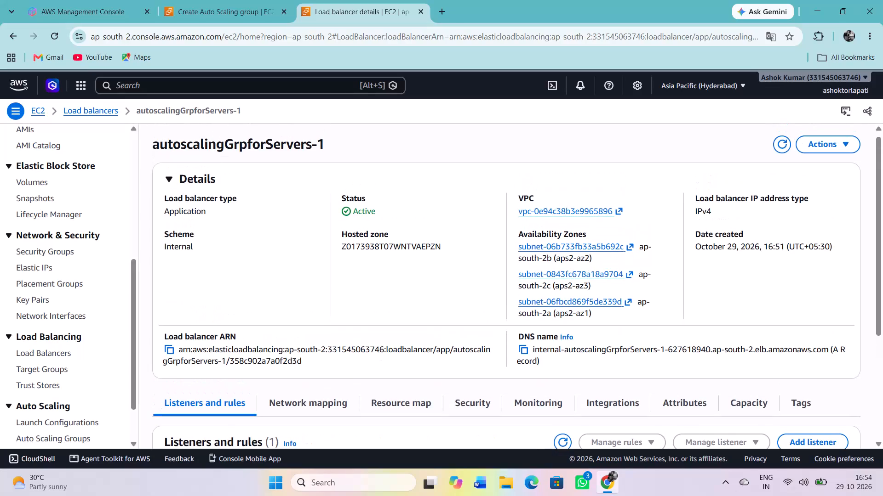
click(526, 355)
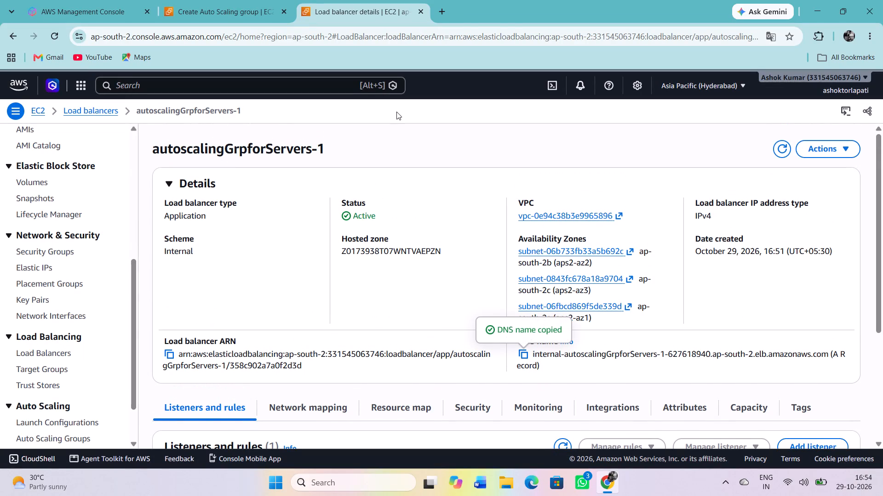
click(444, 9)
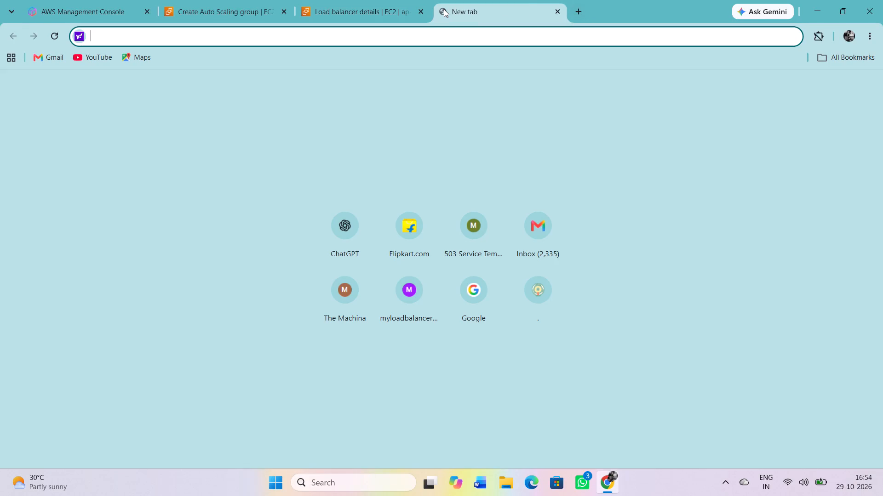
key(h)
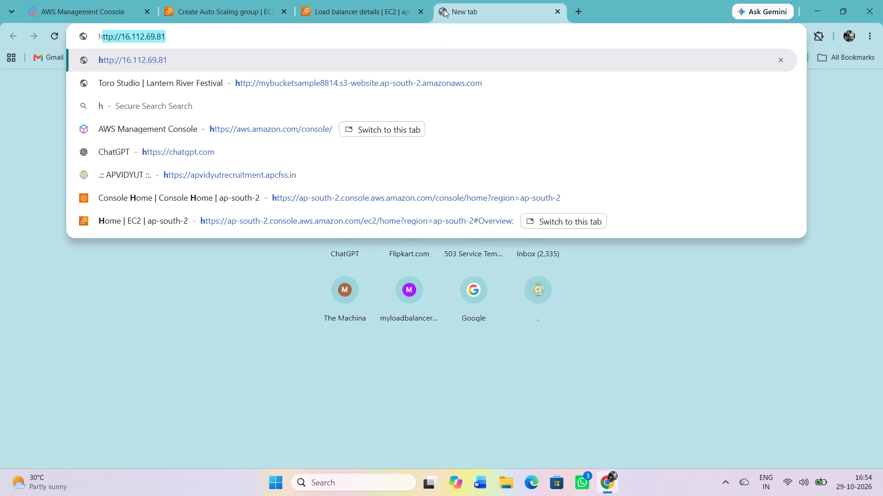
text(ttp)
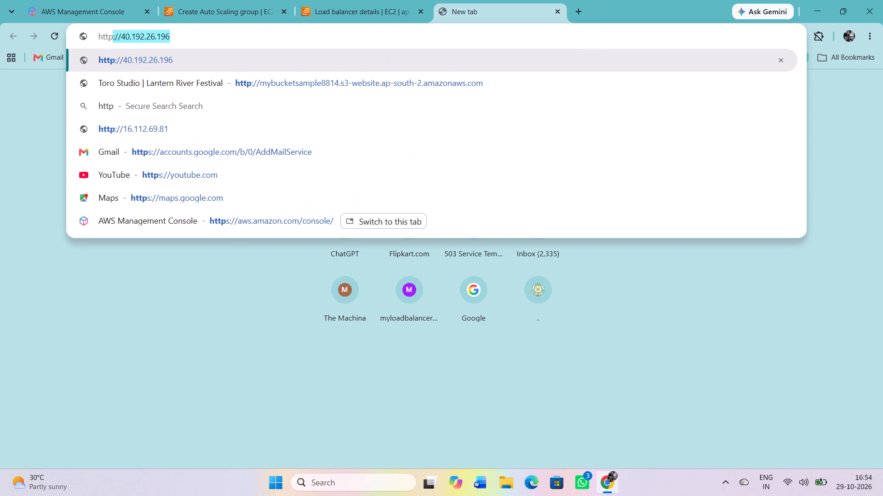
text(://)
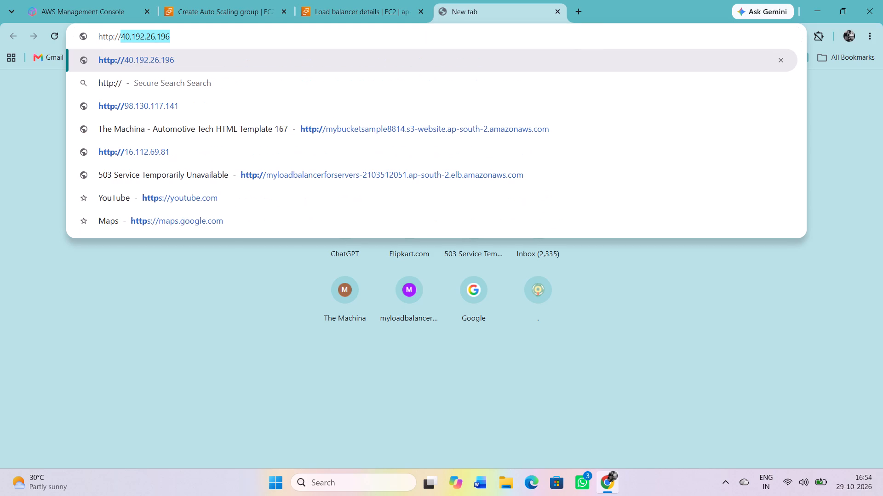
key(ctrl+v)
key(Return)
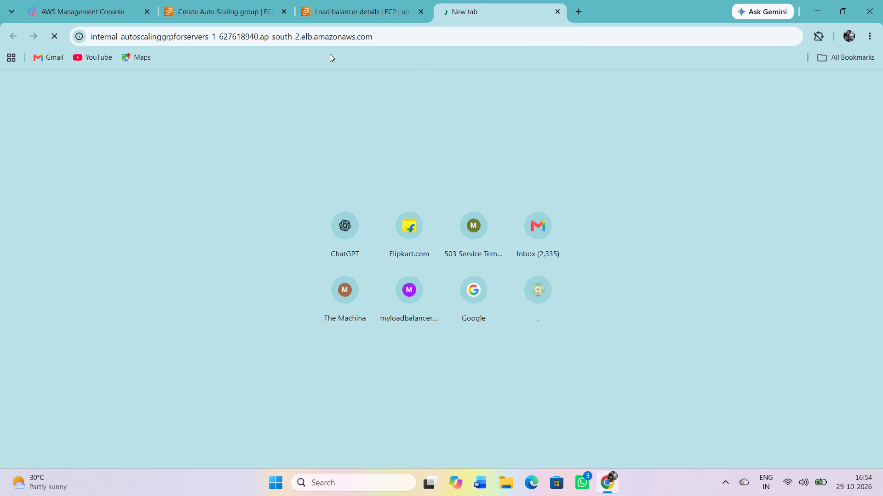
click(379, 35)
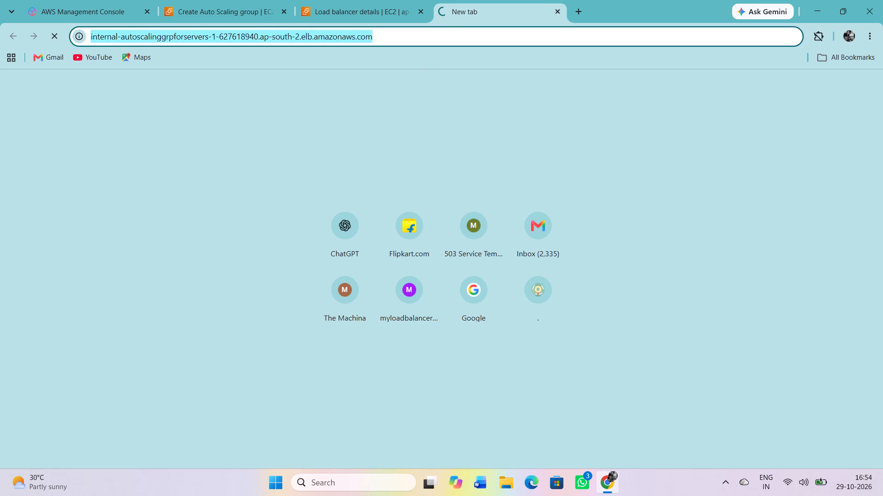
click(379, 35)
key(Return)
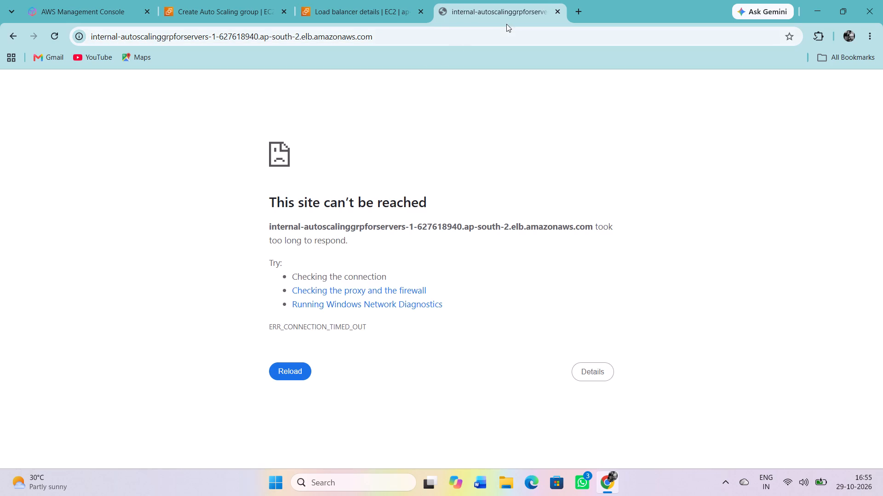
Close the DNS name page and review the autoscalingGrpforServers-1 load balancer's details and listeners, including its summary in the load balancers list.
click(558, 10)
scroll(300, 317, down, 1)
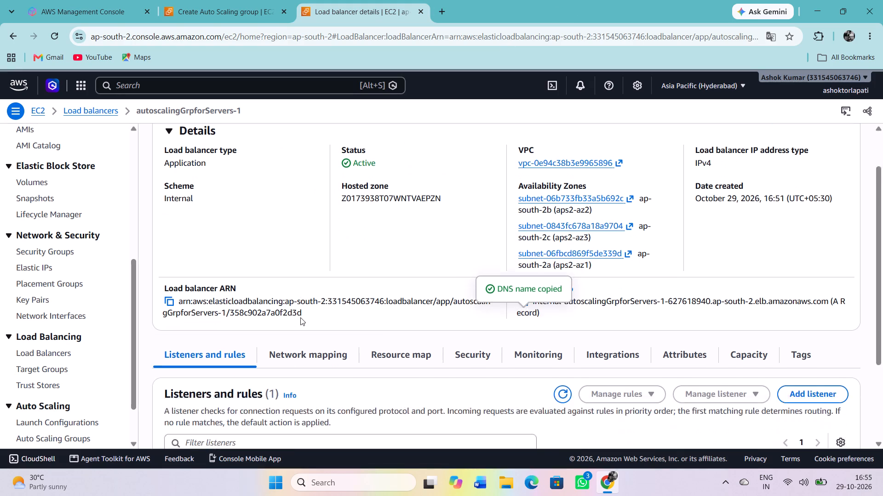
scroll(300, 317, down, 4)
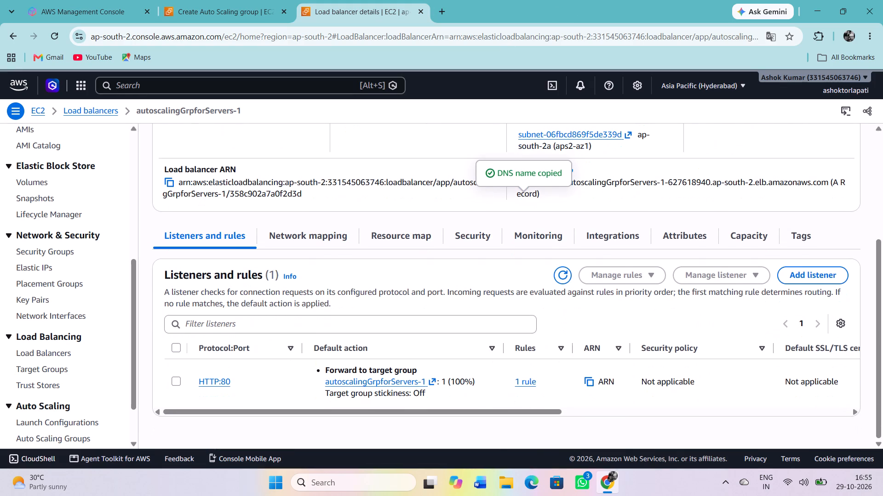
scroll(374, 295, up, 4)
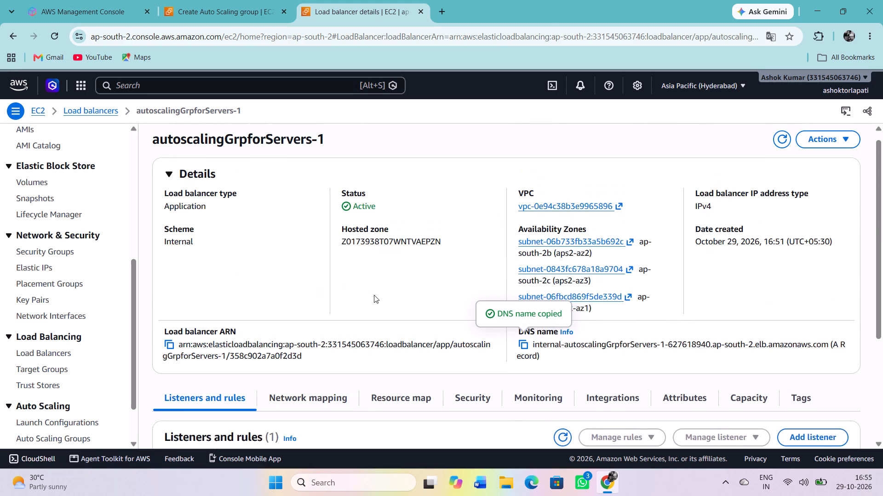
scroll(374, 295, up, 1)
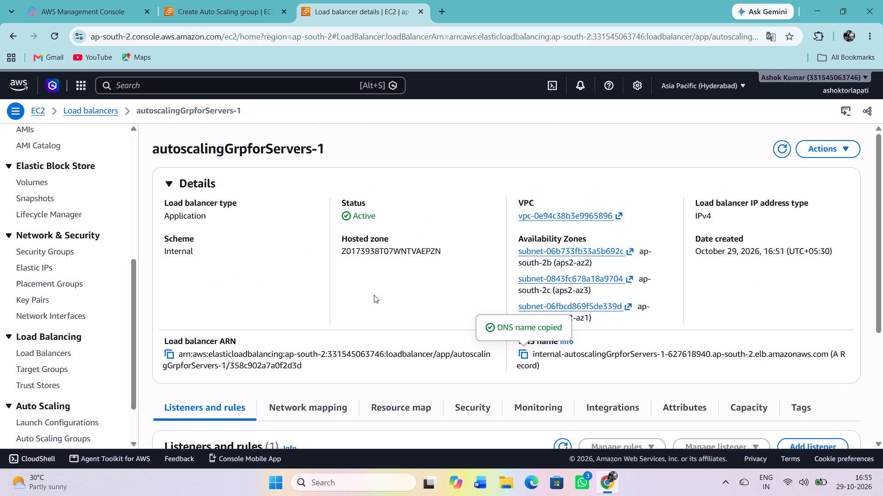
click(100, 109)
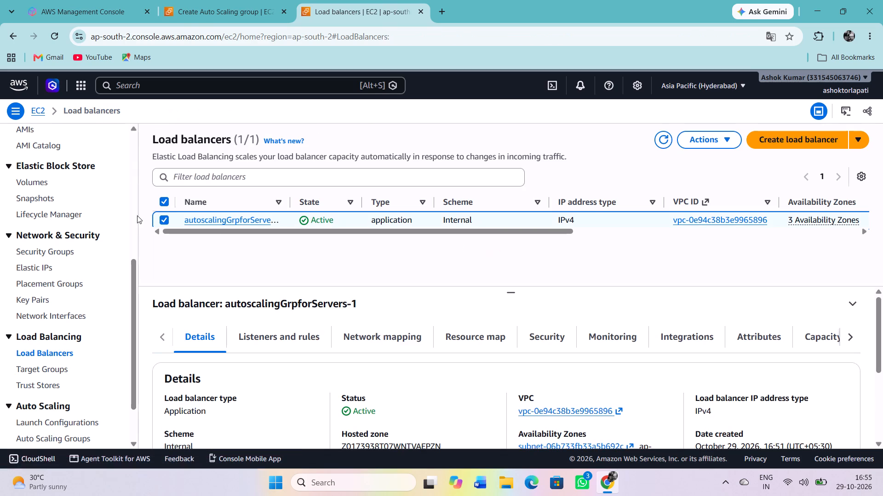
scroll(239, 336, down, 3)
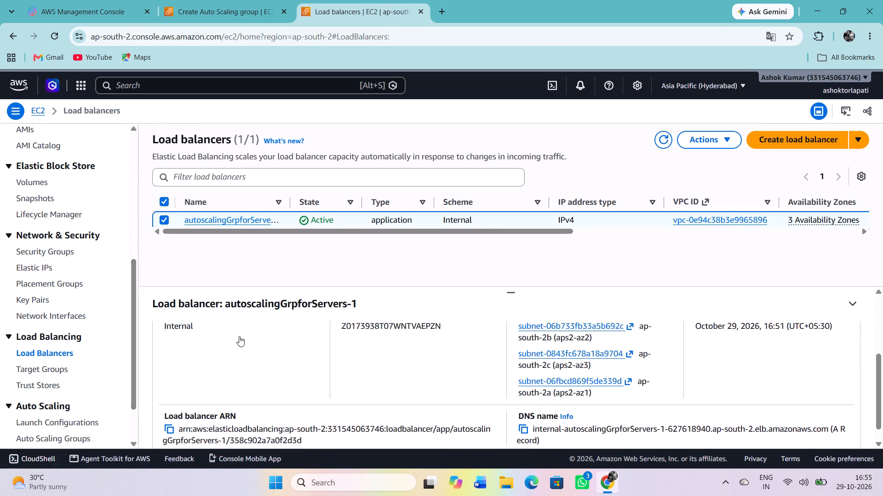
scroll(239, 336, down, 3)
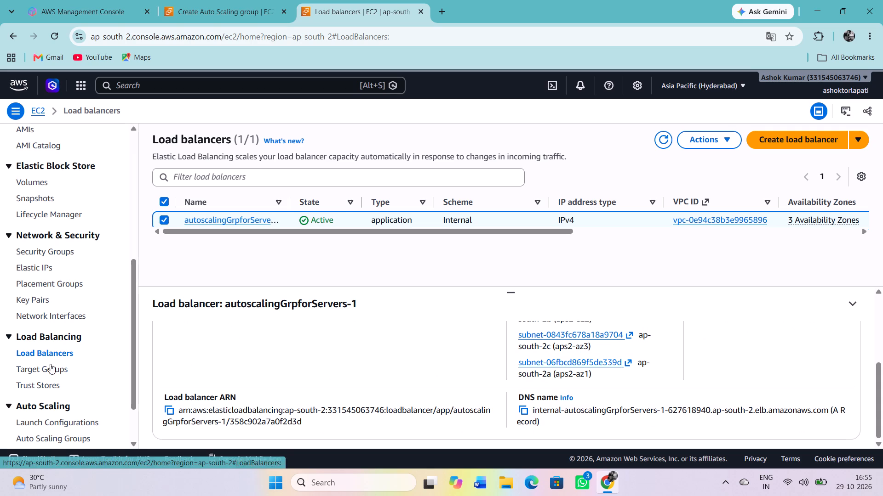
Switch to the target groups list and check the target health summary of autoscalingGrpforServers-1.
click(50, 368)
scroll(330, 321, down, 1)
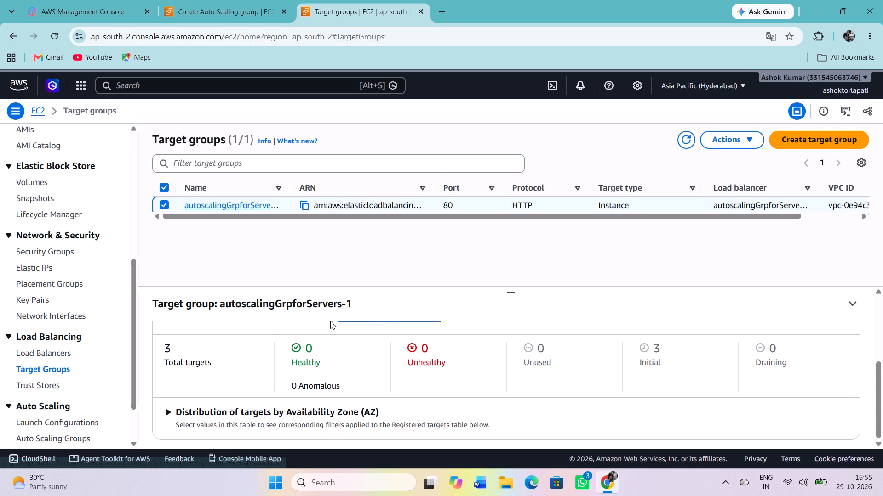
scroll(330, 321, down, 2)
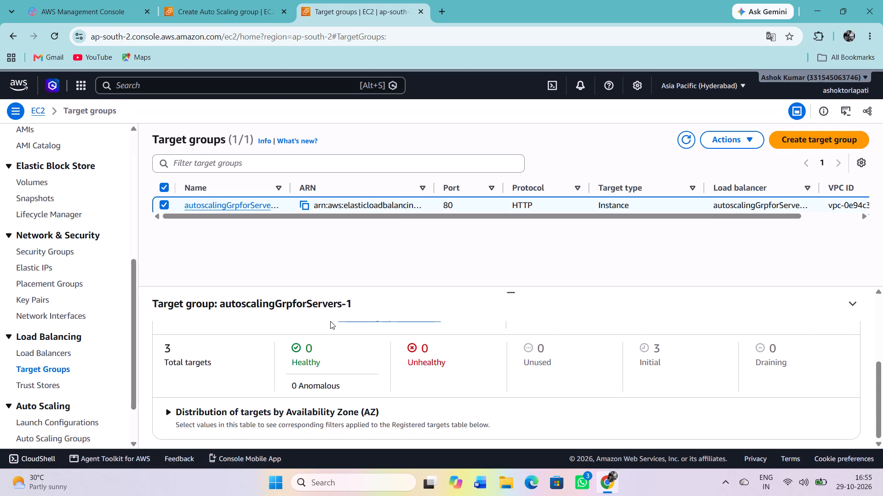
scroll(540, 278, down, 1)
scroll(540, 278, up, 1)
Open the autoscalingGrpforServers-1 target group, select all registered targets, and check their health status and the group's details.
click(246, 201)
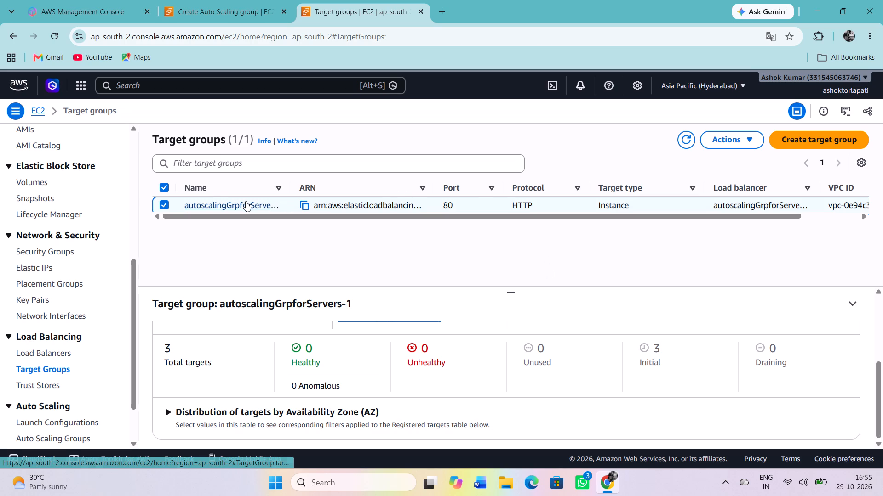
scroll(407, 293, down, 4)
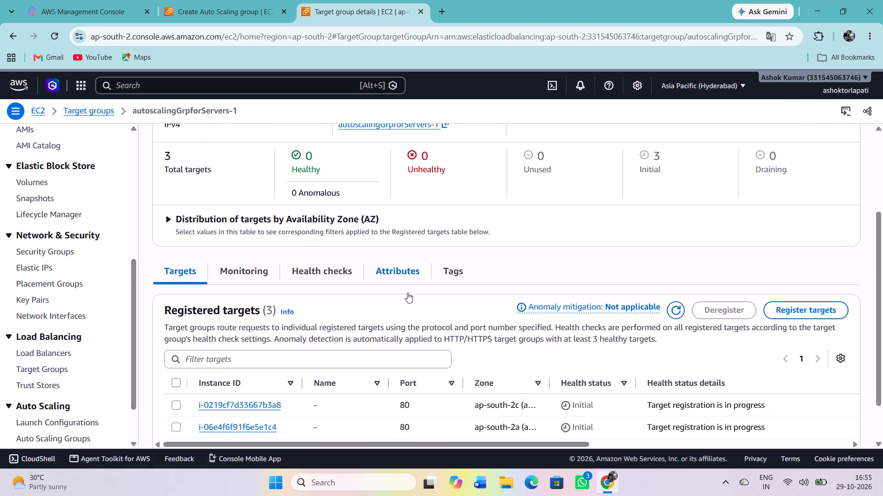
scroll(407, 293, down, 2)
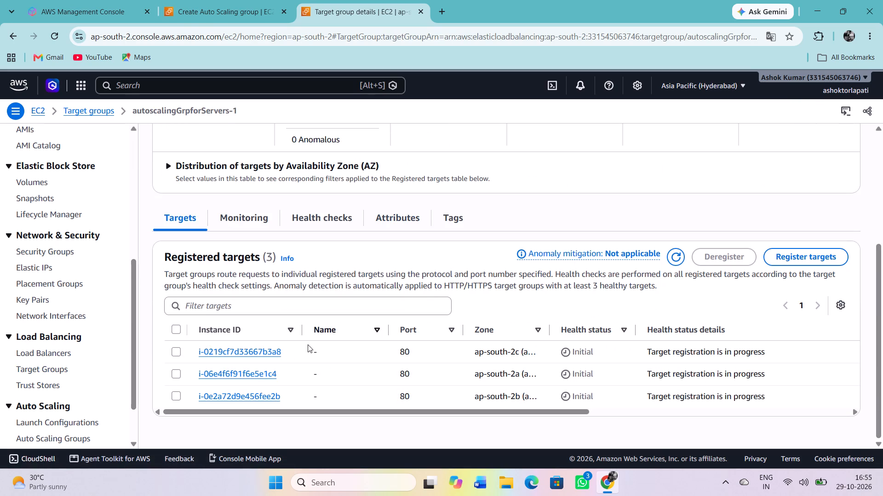
click(176, 330)
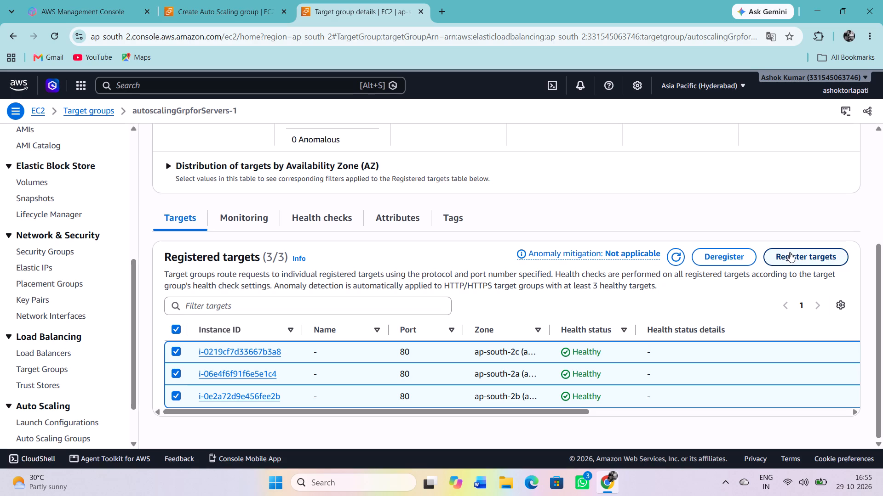
scroll(645, 322, up, 3)
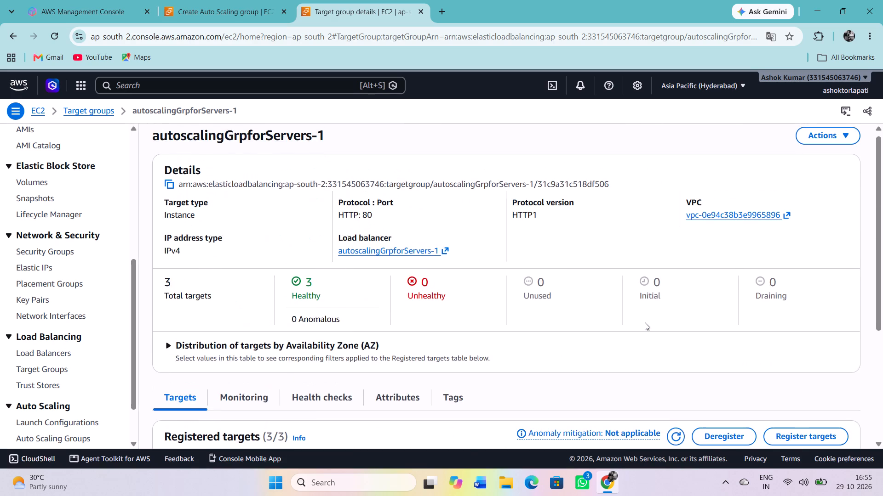
scroll(645, 322, down, 4)
scroll(645, 322, up, 2)
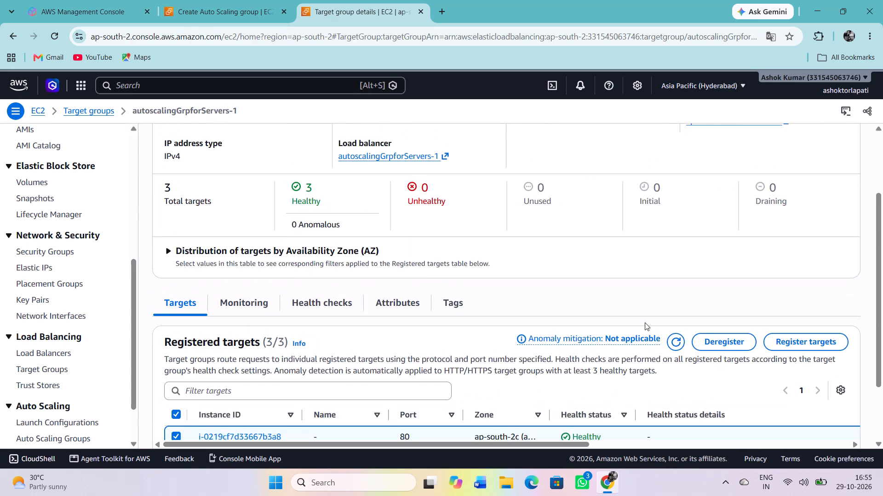
scroll(645, 322, up, 2)
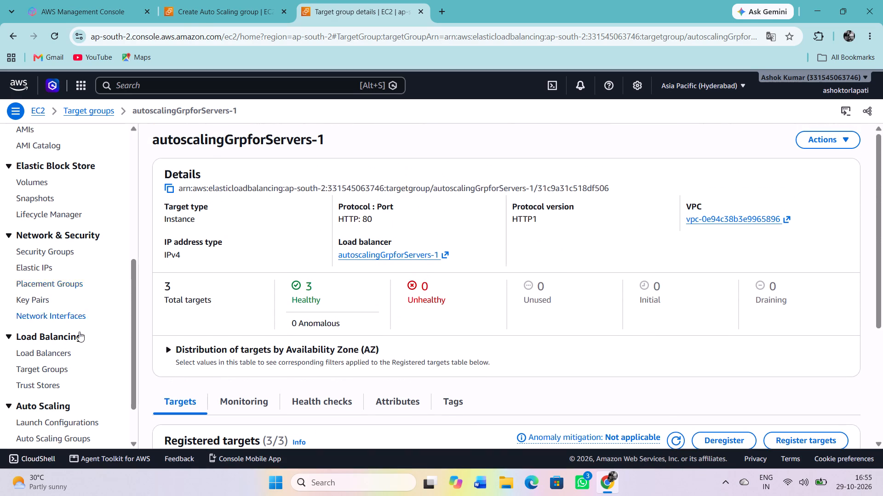
Refresh the load balancers list, copy autoscalingGrpforServers-1's DNS name, try to browse to it without a prefix, and close the page.
click(61, 351)
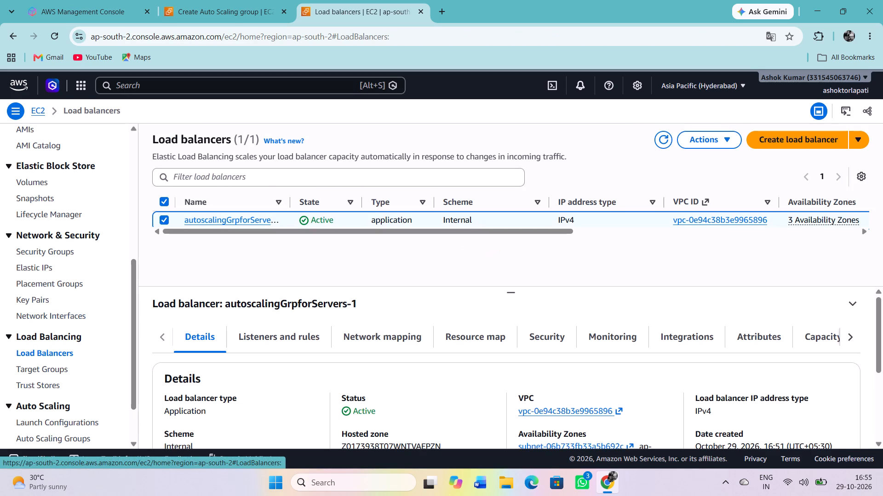
click(662, 137)
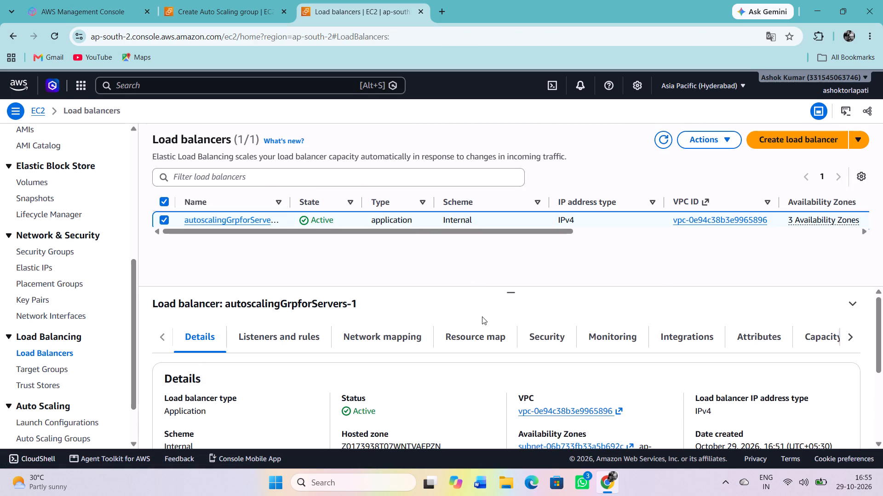
scroll(482, 316, down, 5)
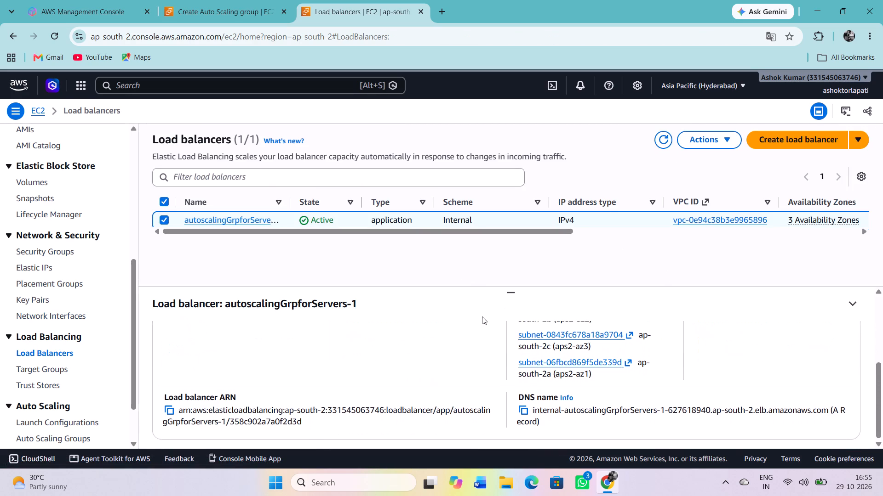
click(528, 407)
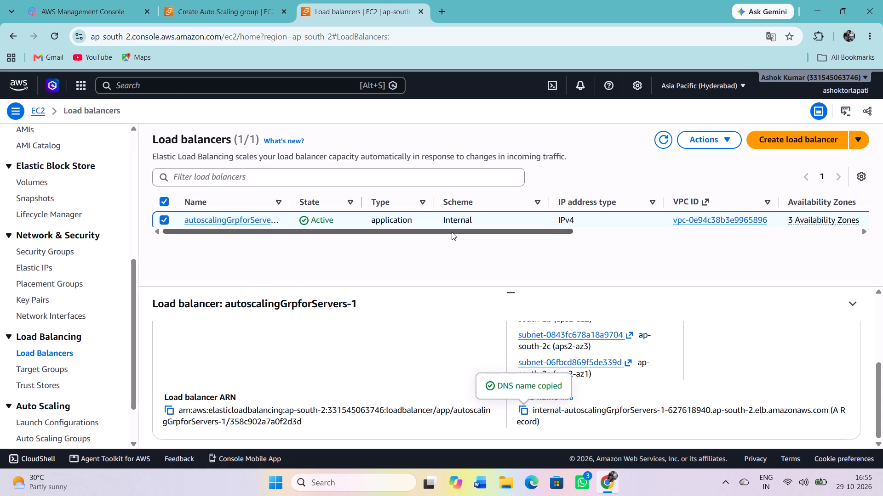
click(441, 12)
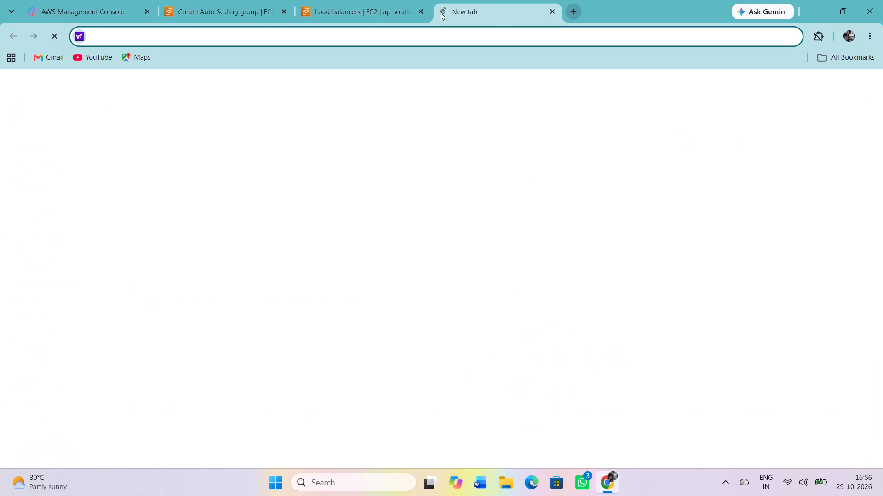
key(ctrl+v)
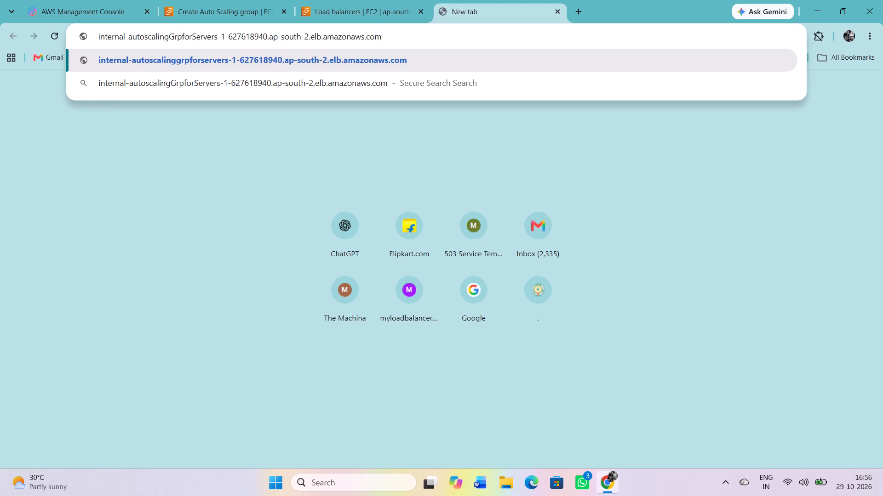
key(Return)
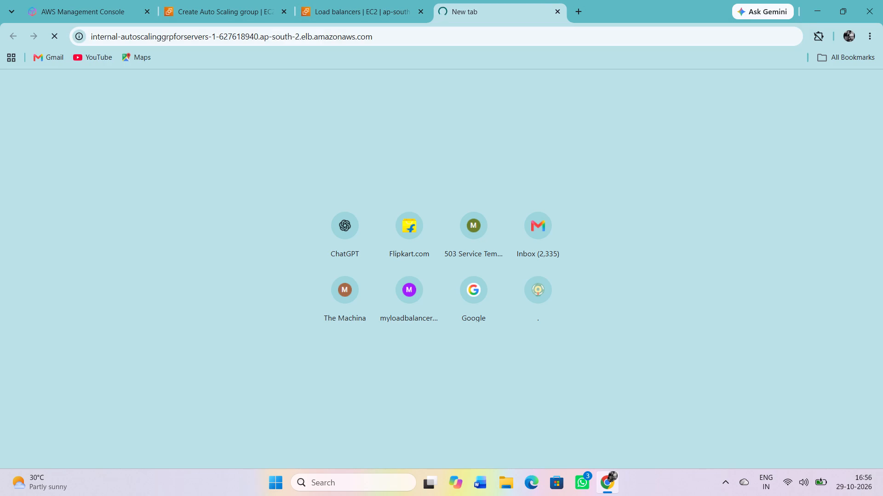
click(375, 38)
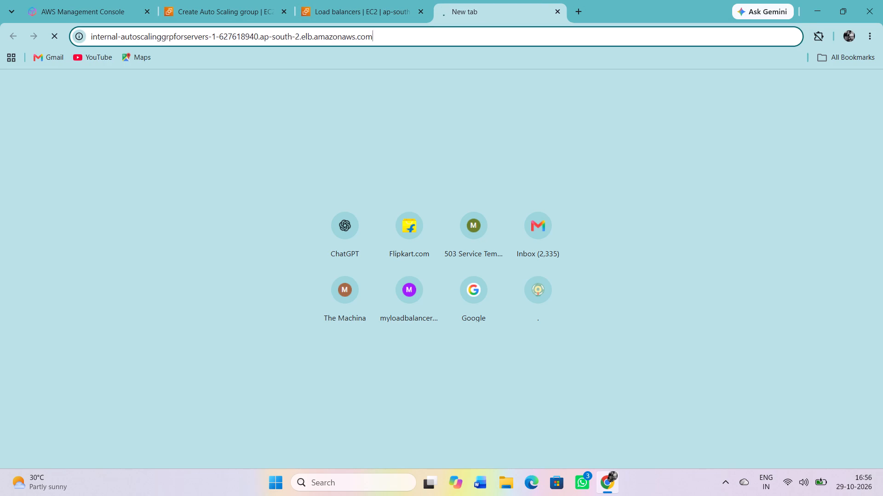
click(375, 38)
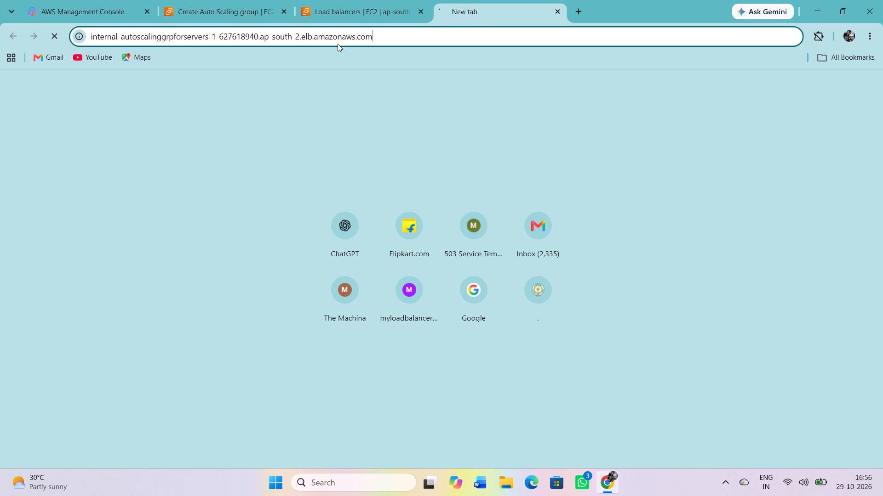
click(558, 11)
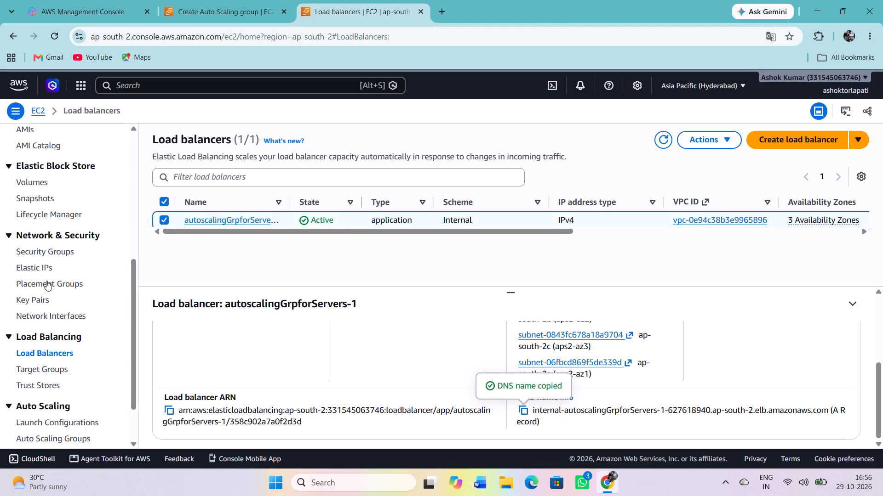
scroll(55, 275, up, 4)
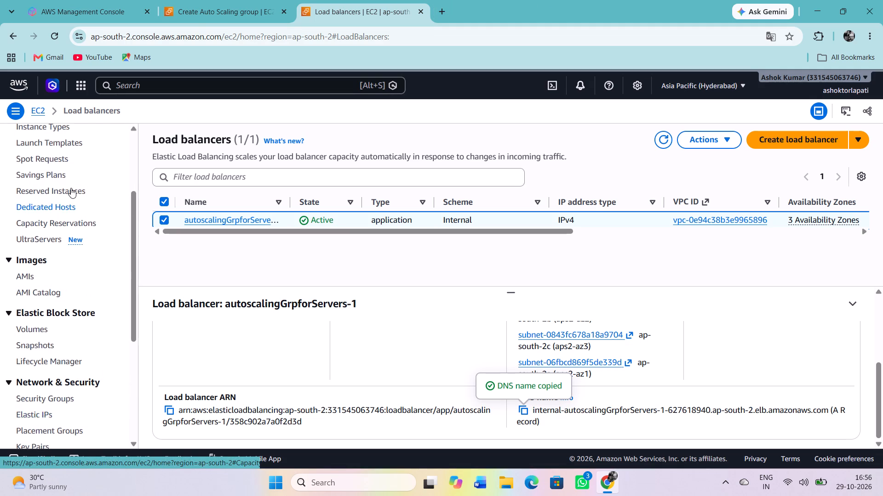
scroll(71, 188, up, 2)
click(46, 237)
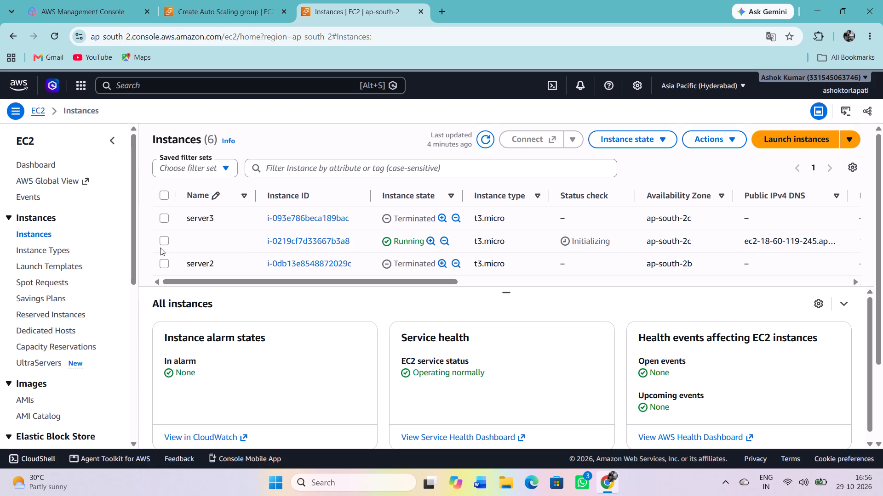
click(167, 237)
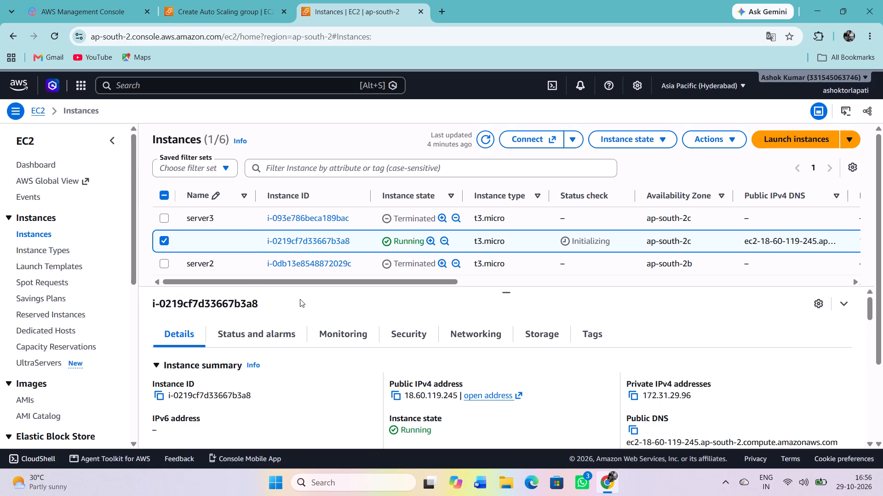
click(398, 394)
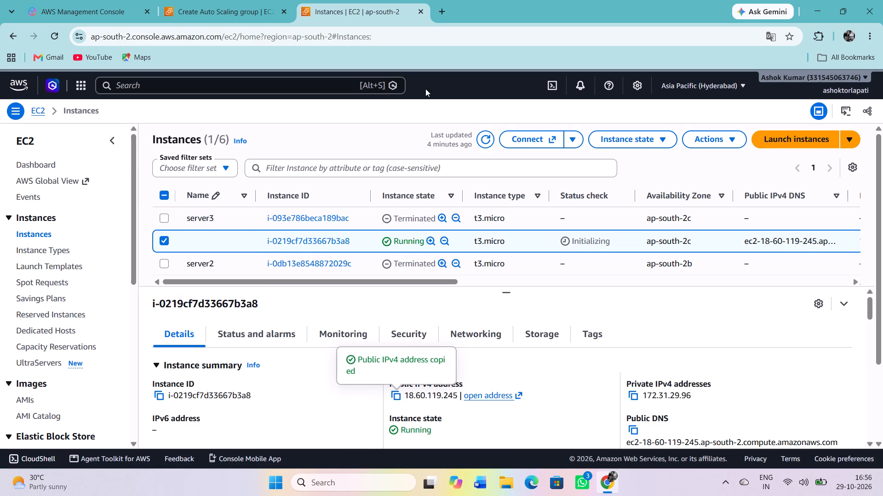
click(441, 11)
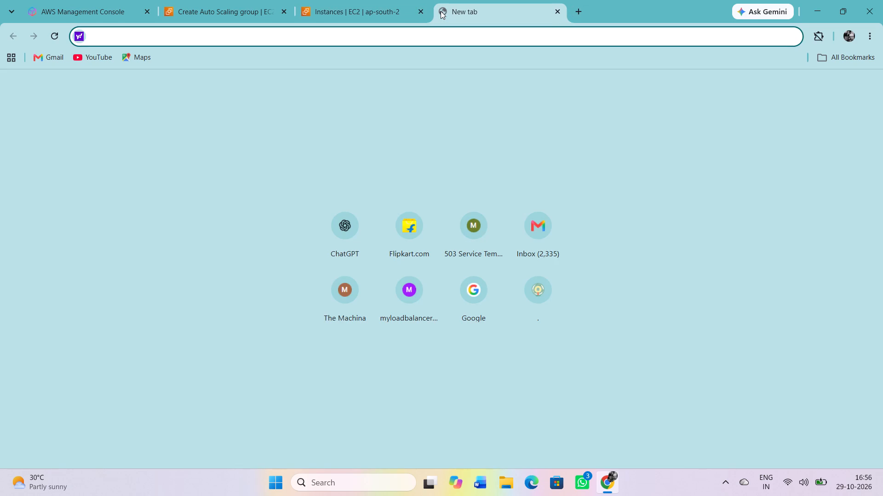
text(http)
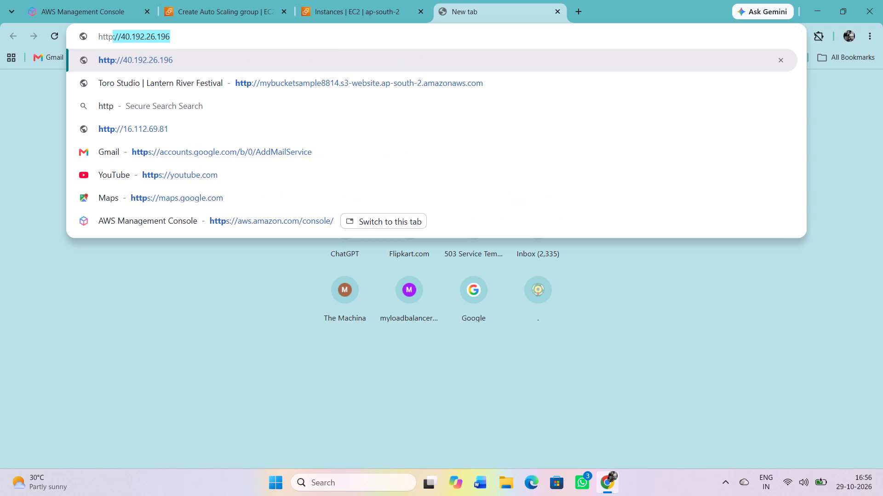
text(://)
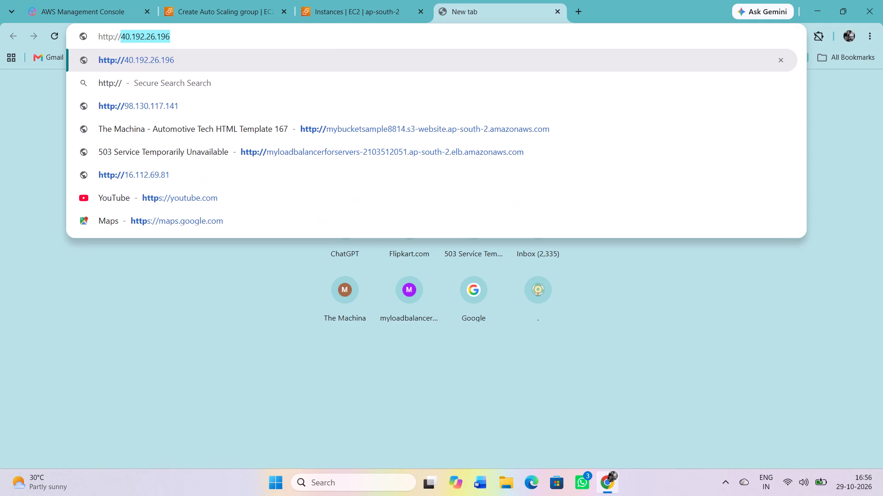
key(ctrl+v)
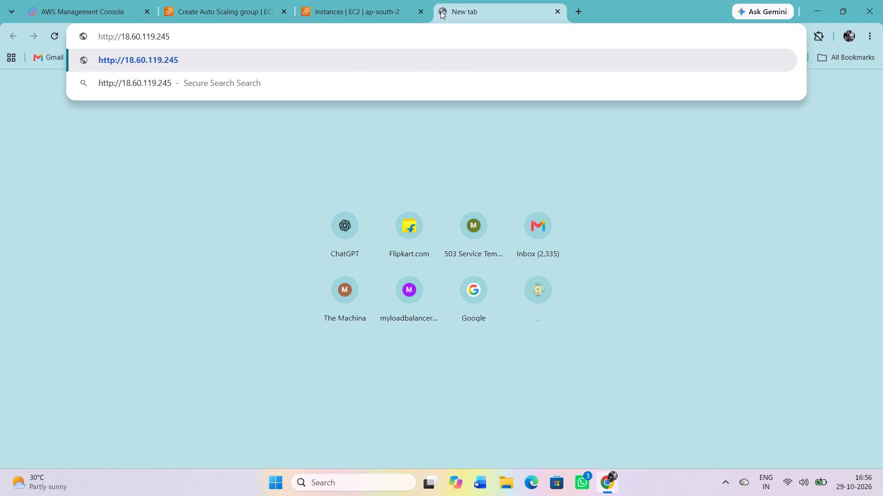
key(Return)
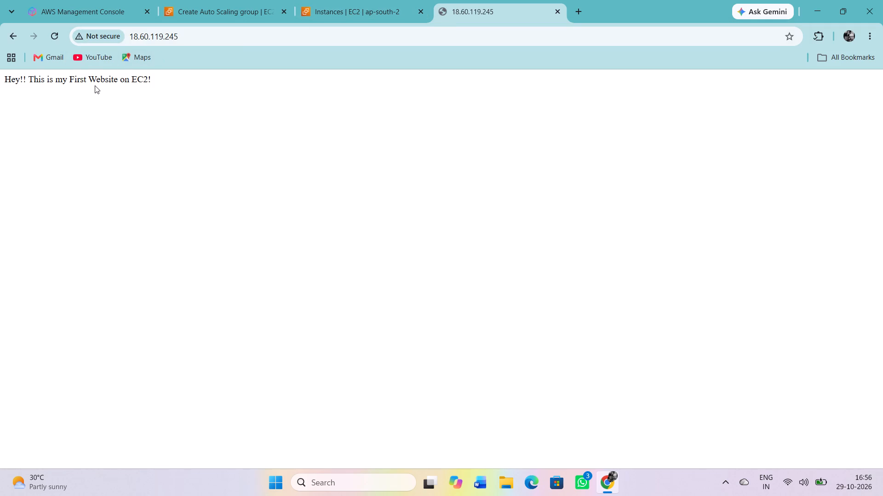
Zoom in on the instance's web page, reload it several times to check its response, and close the page.
scroll(95, 85, right, 9)
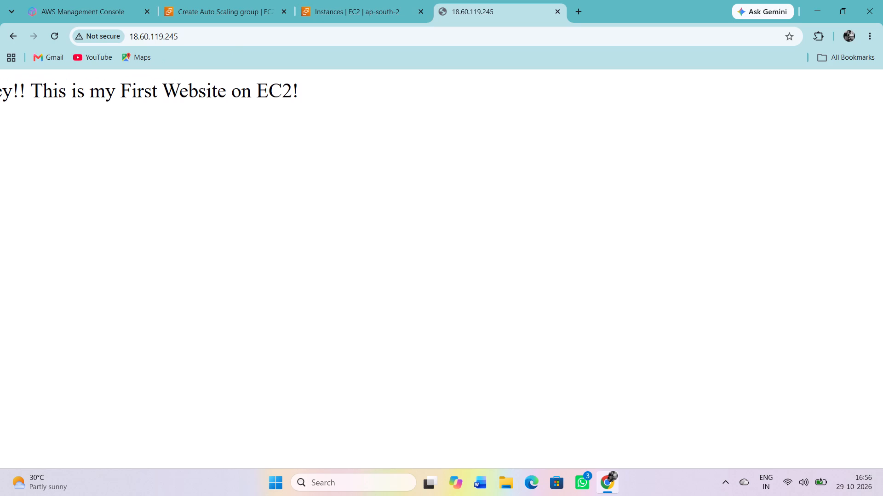
scroll(110, 99, right, 6)
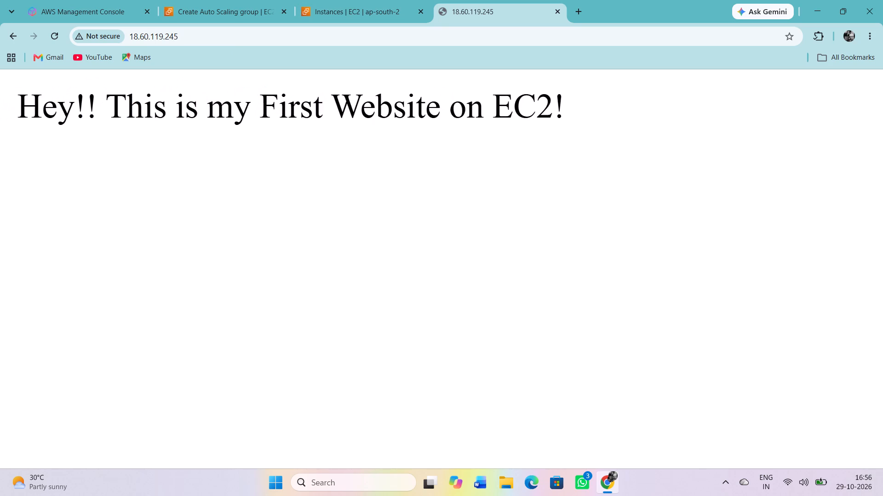
click(52, 35)
triple_click(52, 35)
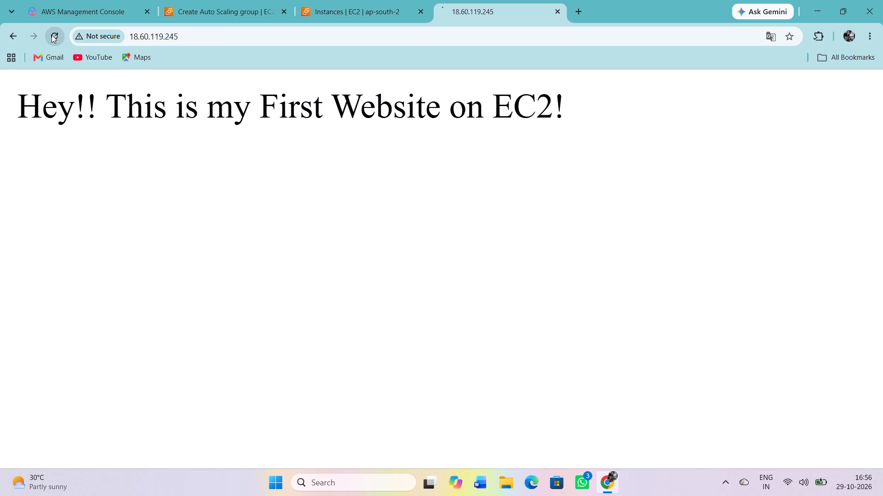
triple_click(52, 35)
triple_click(52, 35)
triple_click(52, 35)
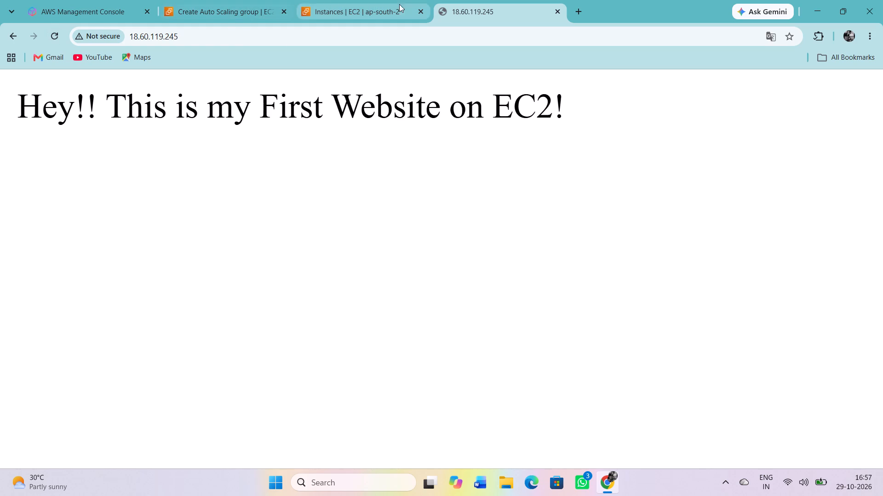
click(555, 12)
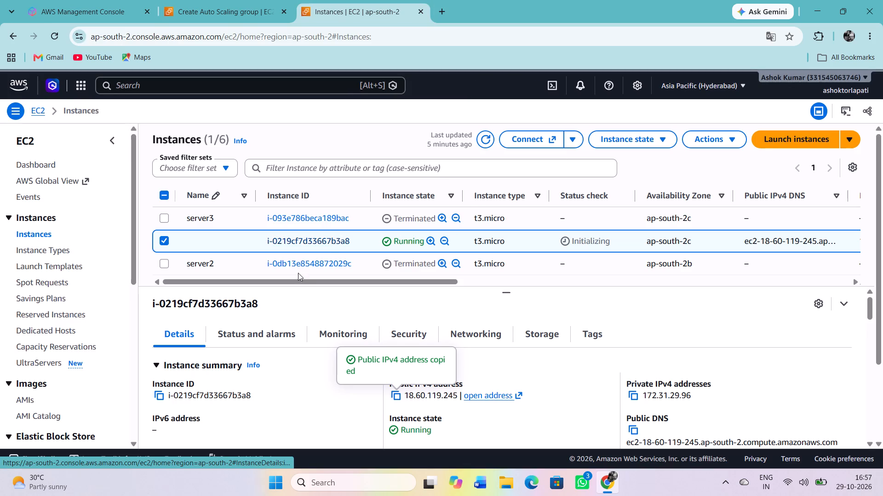
Delete the autoscalingGrpforServers Auto Scaling group, confirming with the text "delete".
scroll(70, 287, down, 2)
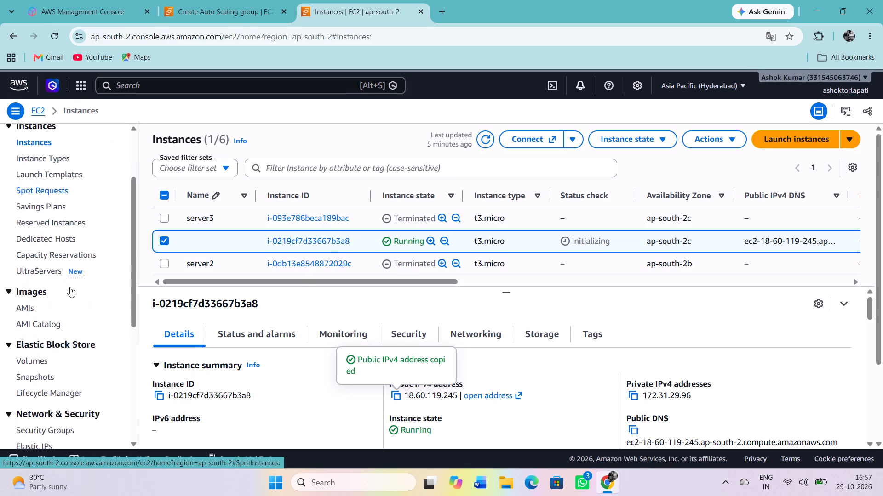
scroll(70, 287, down, 6)
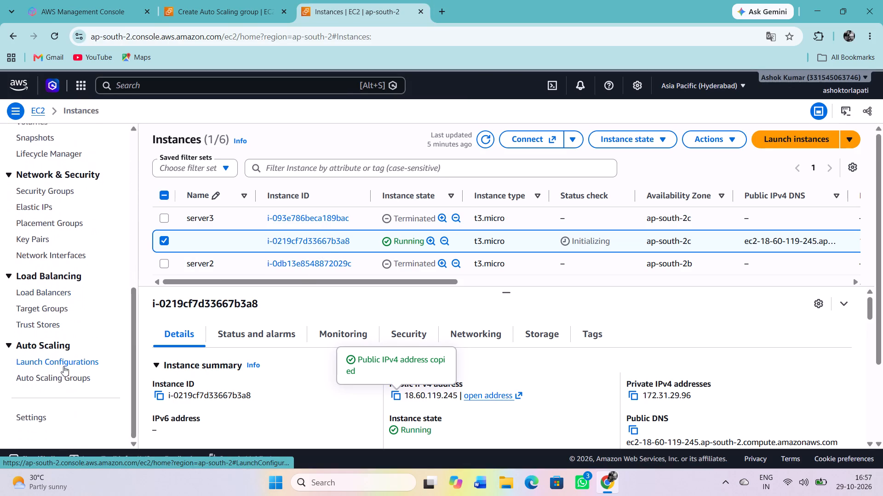
click(63, 377)
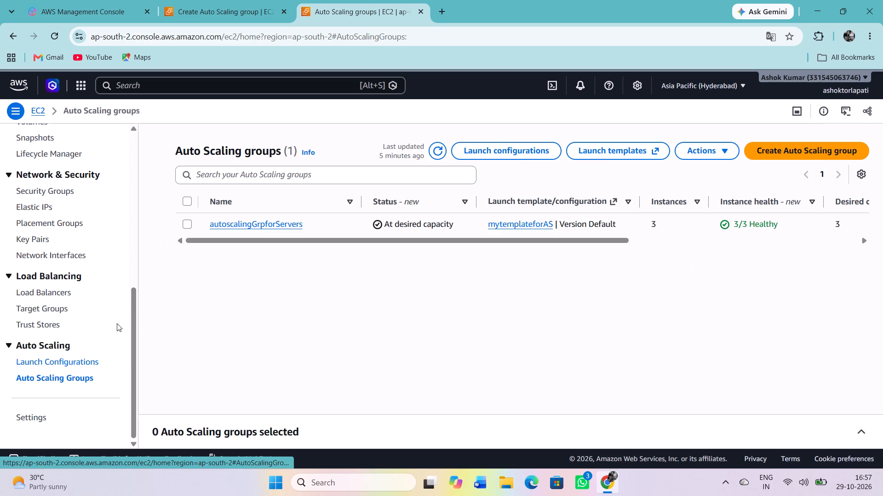
click(186, 224)
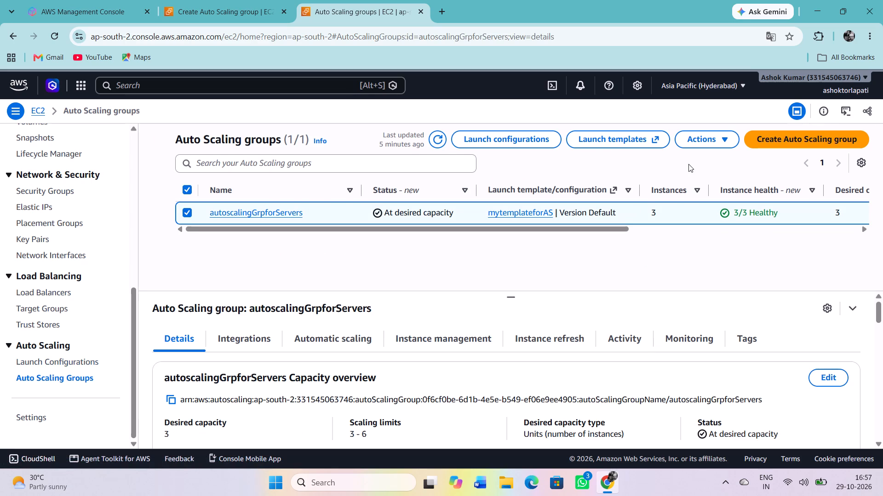
click(705, 142)
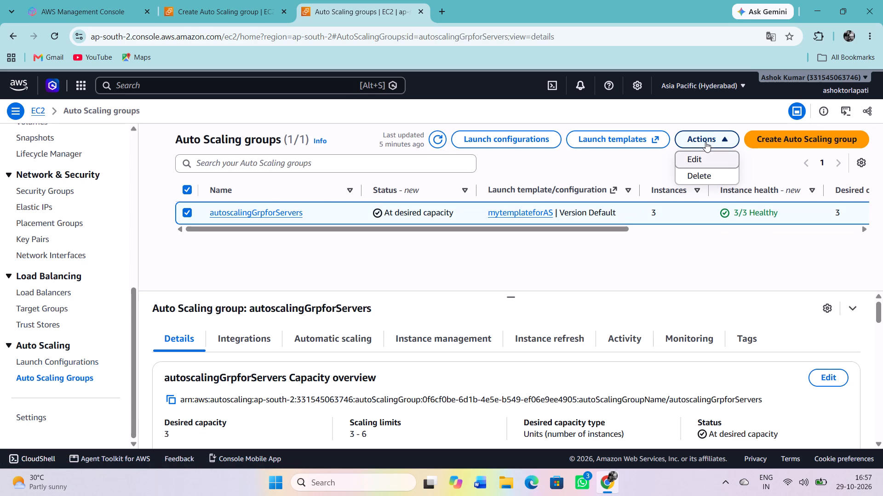
click(699, 176)
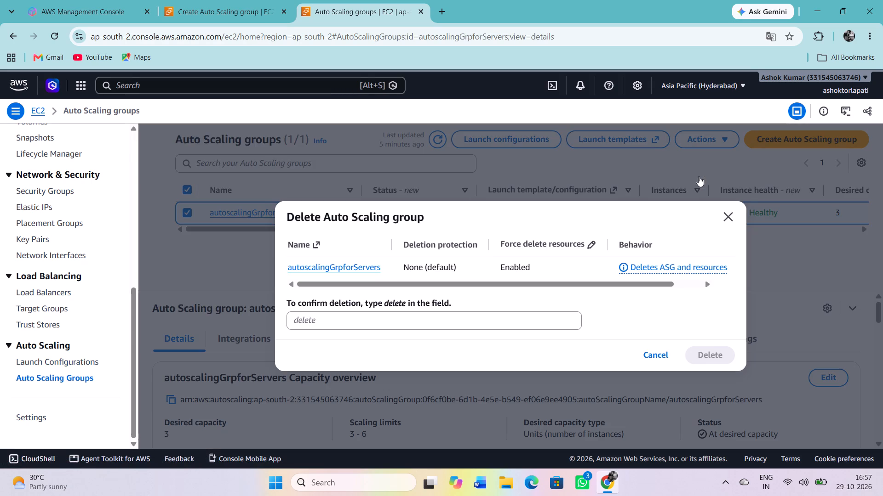
click(415, 318)
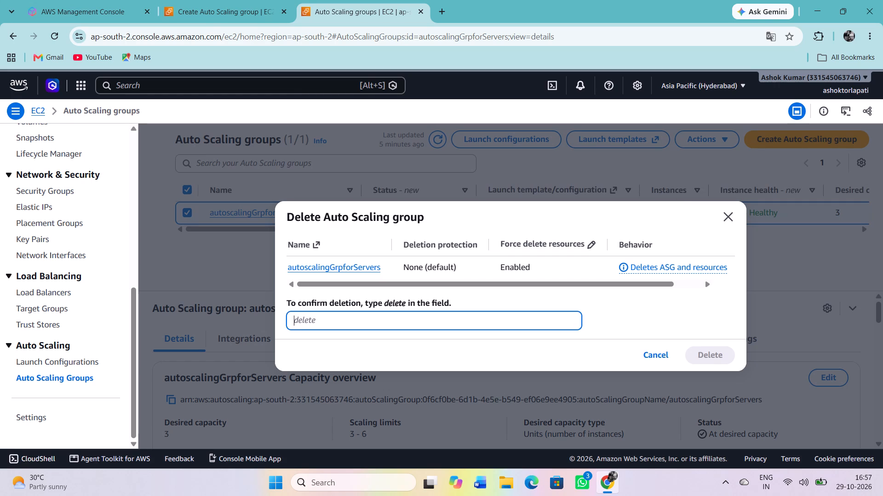
text(delete)
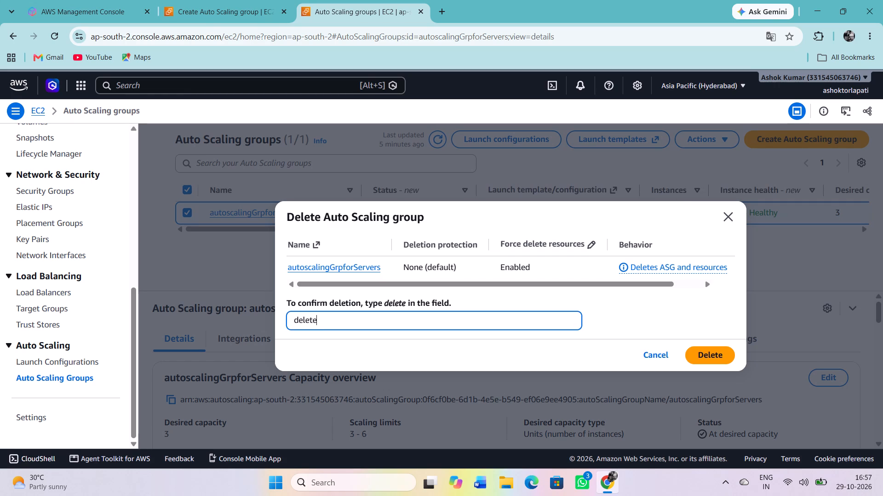
click(716, 350)
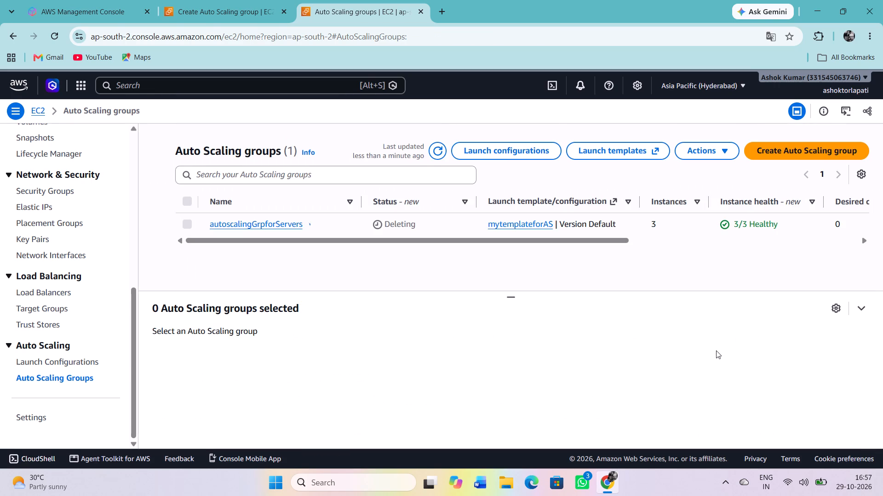
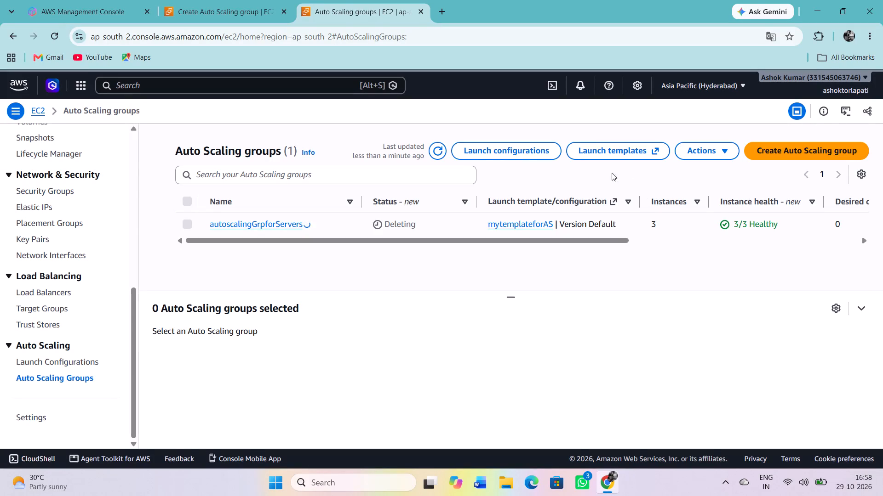
Refresh the Auto Scaling groups list to check the deletion of autoscalingGrpforServers.
click(436, 152)
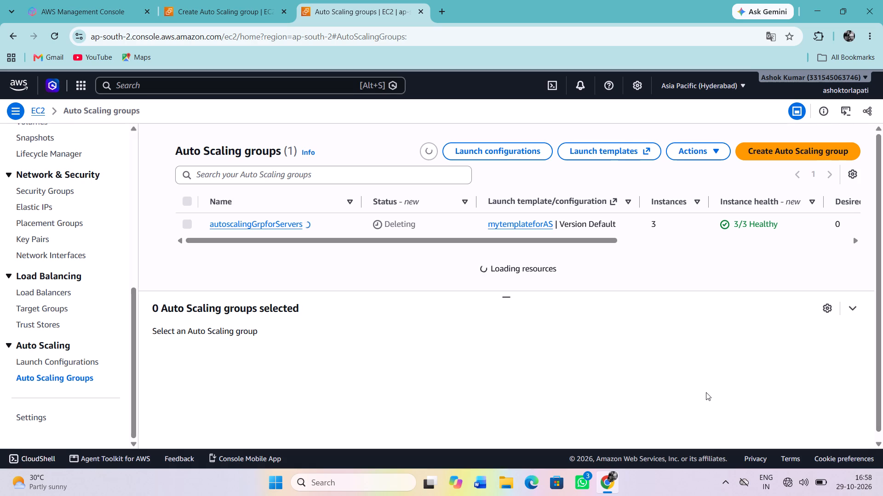
Check the computer's Wi-Fi connection and available networks in the Windows quick settings, and return to the Auto Scaling groups page.
click(791, 483)
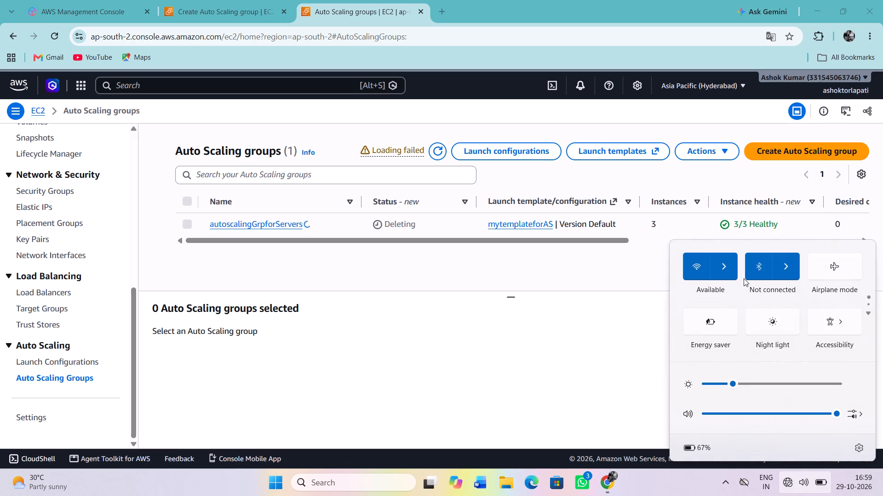
click(733, 273)
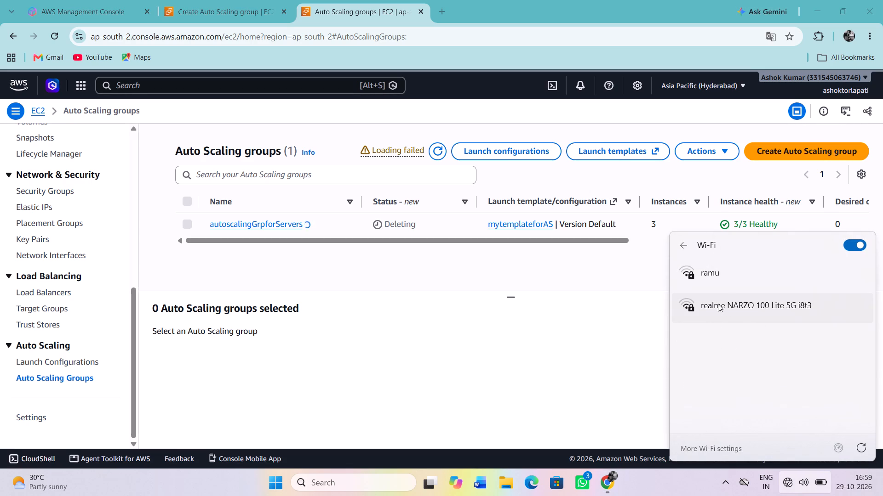
click(688, 253)
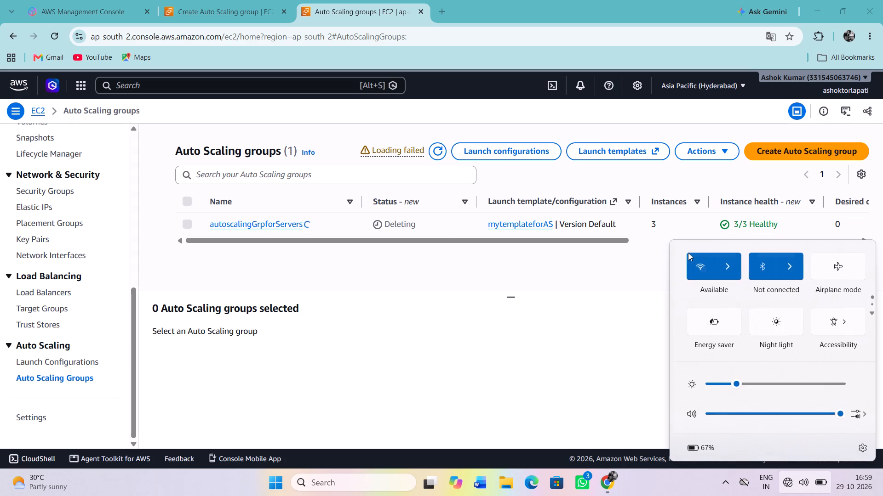
click(724, 271)
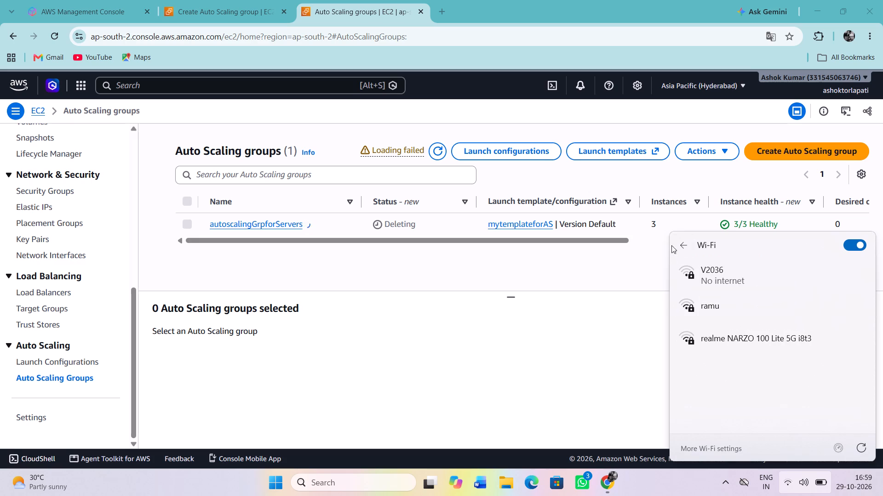
click(683, 244)
click(609, 334)
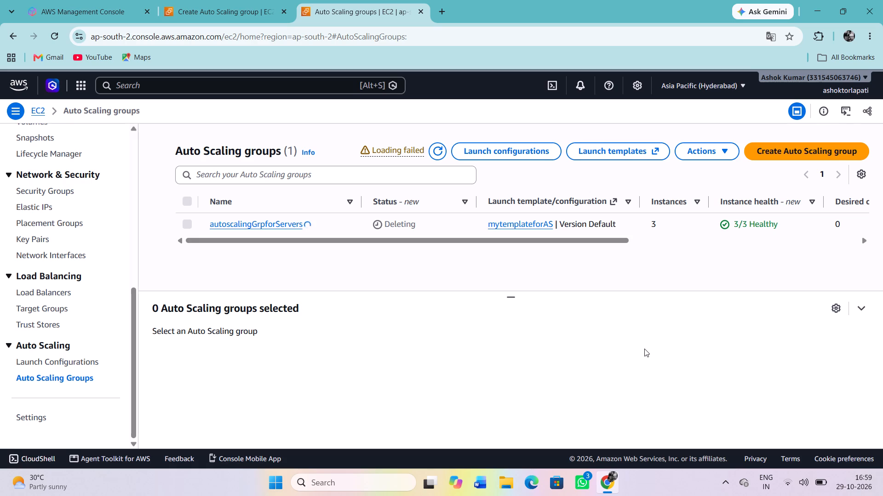
Reload the Auto Scaling groups list to check the deletion status of autoscalingGrpforServers again.
click(437, 155)
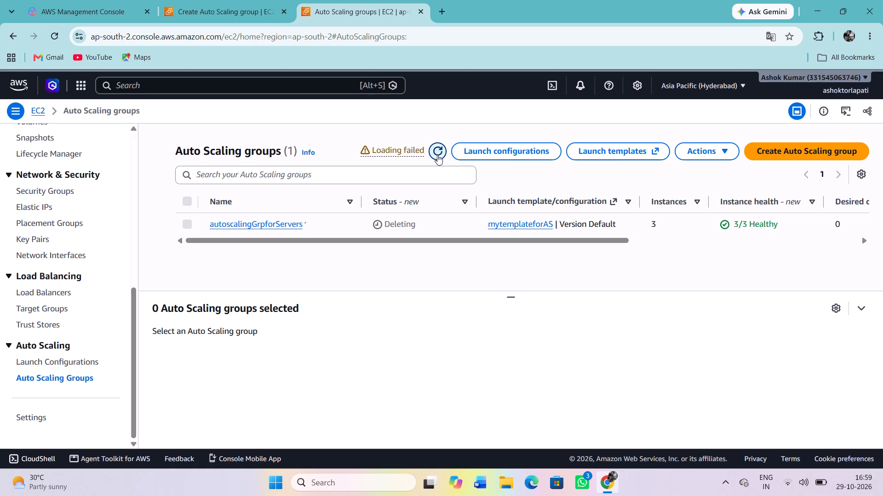
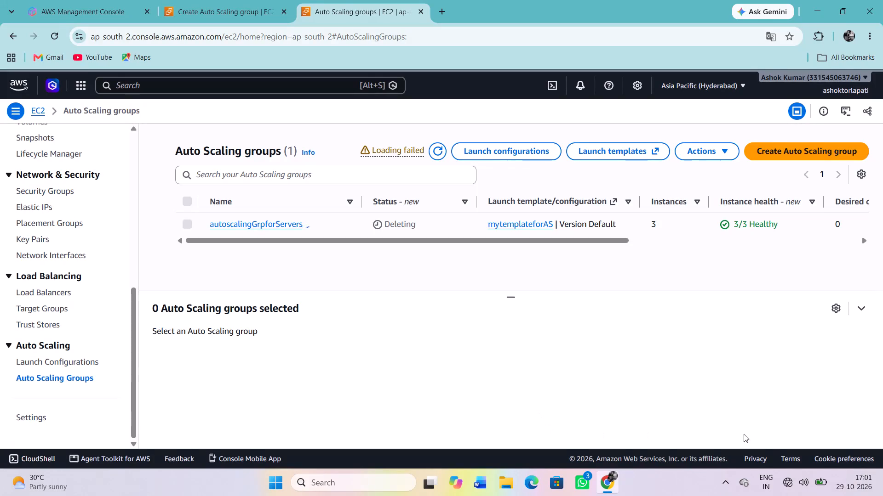
Check the computer's Wi-Fi connection in the system quick settings and retry refreshing the Auto Scaling groups list.
click(791, 486)
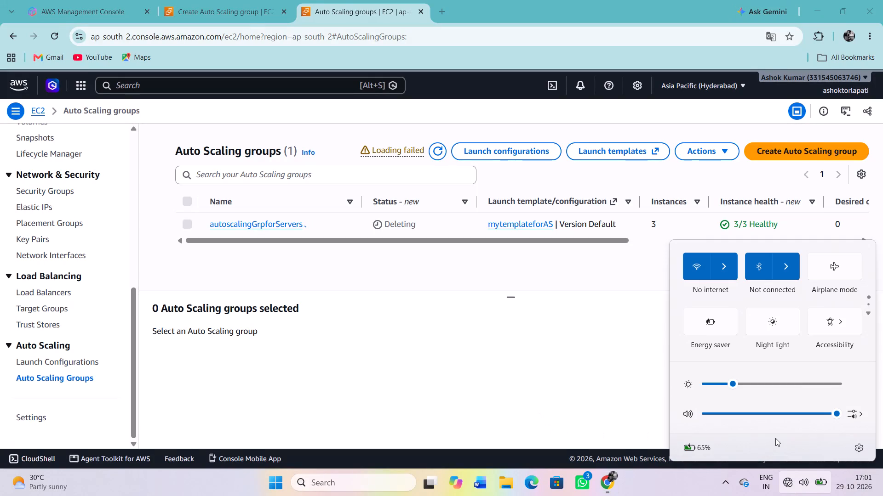
click(730, 270)
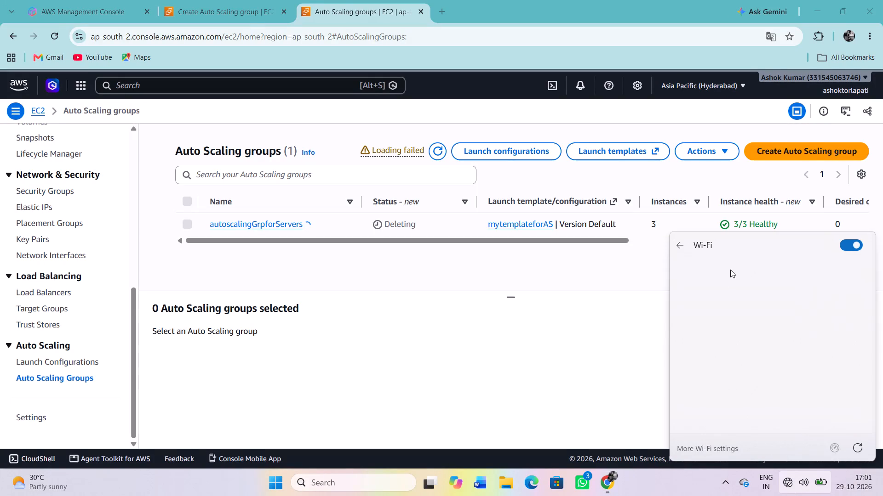
click(652, 331)
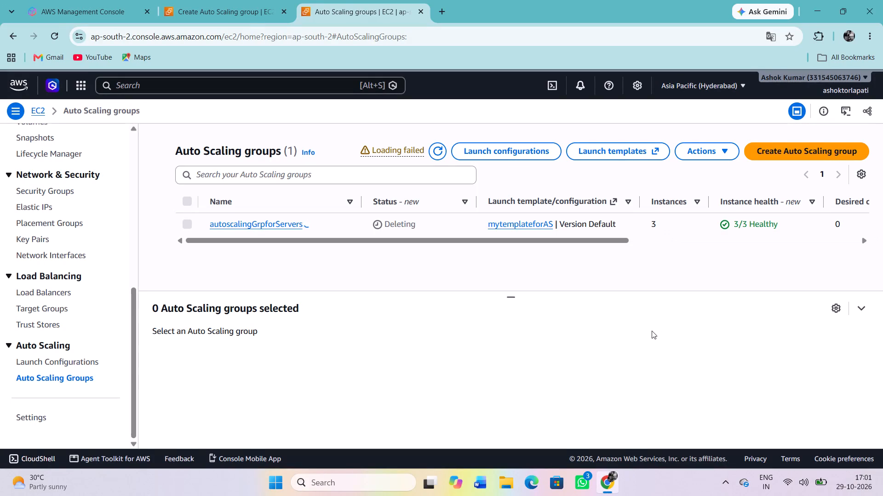
click(441, 151)
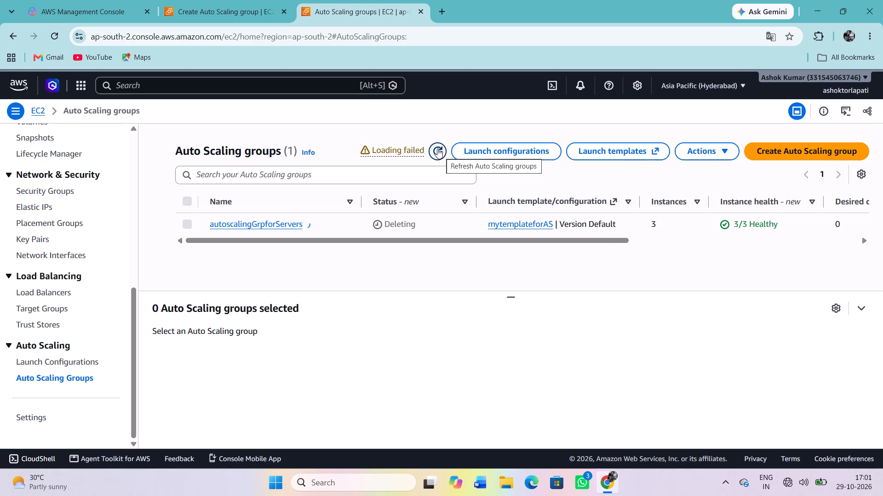
click(437, 148)
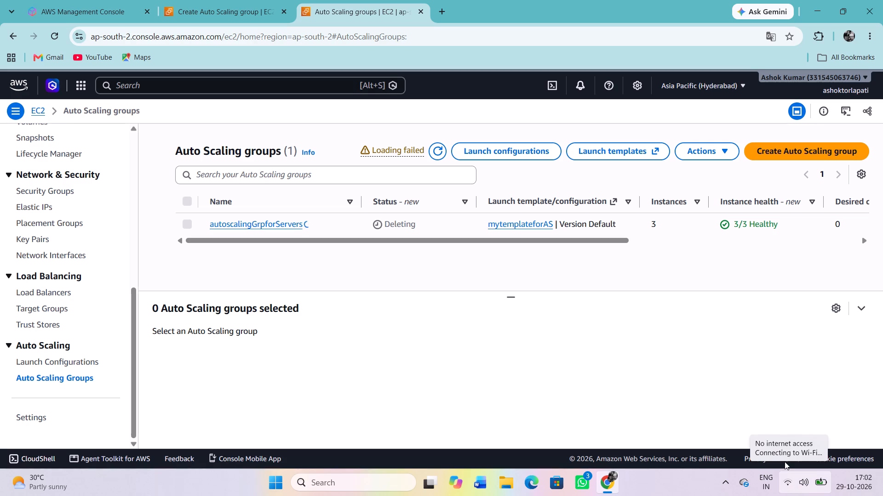
click(788, 484)
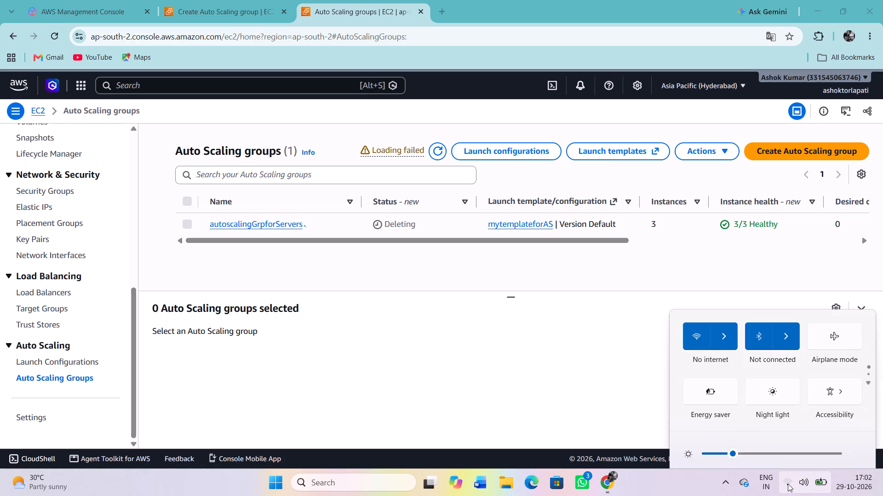
click(724, 272)
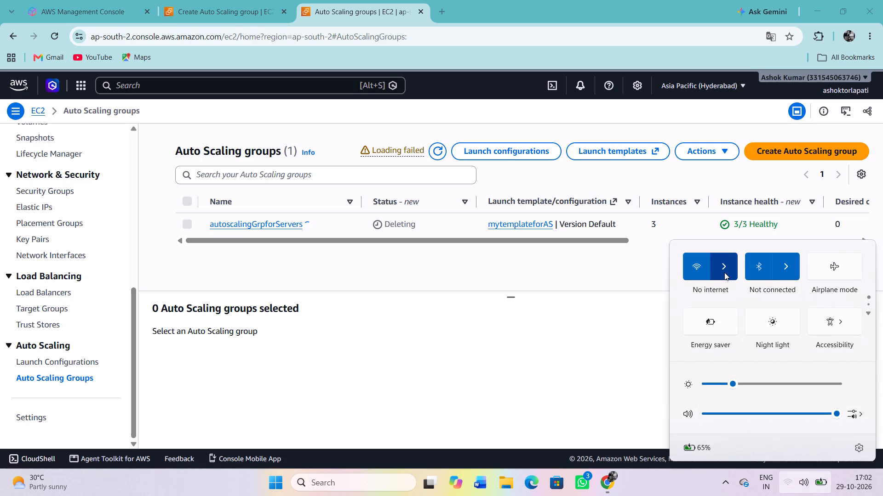
click(631, 330)
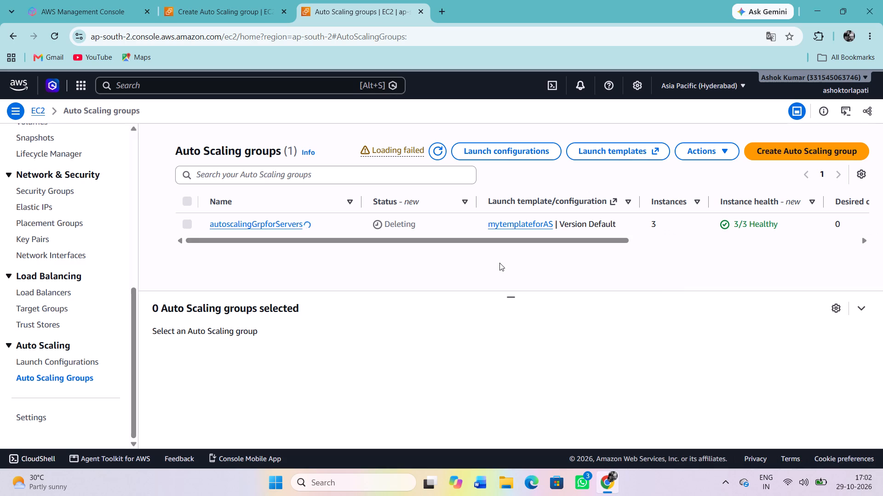
Refresh the Auto Scaling groups list repeatedly to check the deletion status of autoscalingGrpforServers.
click(431, 150)
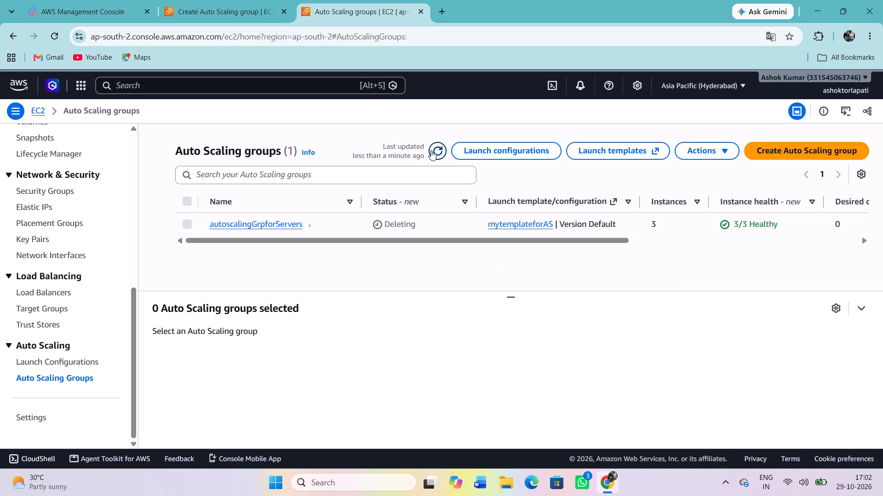
click(431, 150)
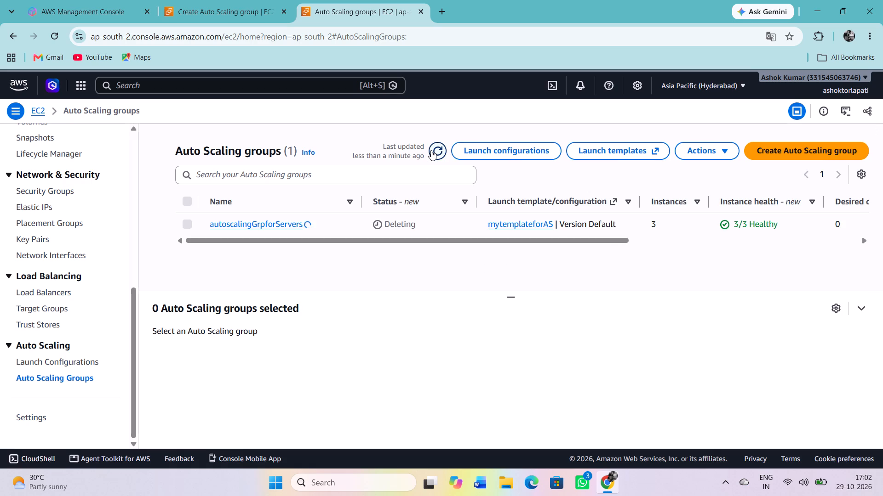
click(431, 150)
click(431, 150)
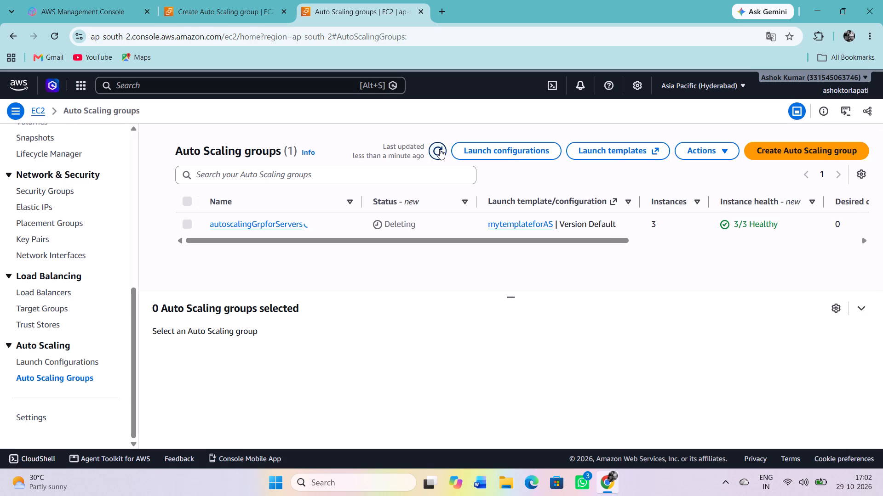
Refresh the Auto Scaling groups list to check the deletion status of autoscalingGrpforServers.
click(441, 148)
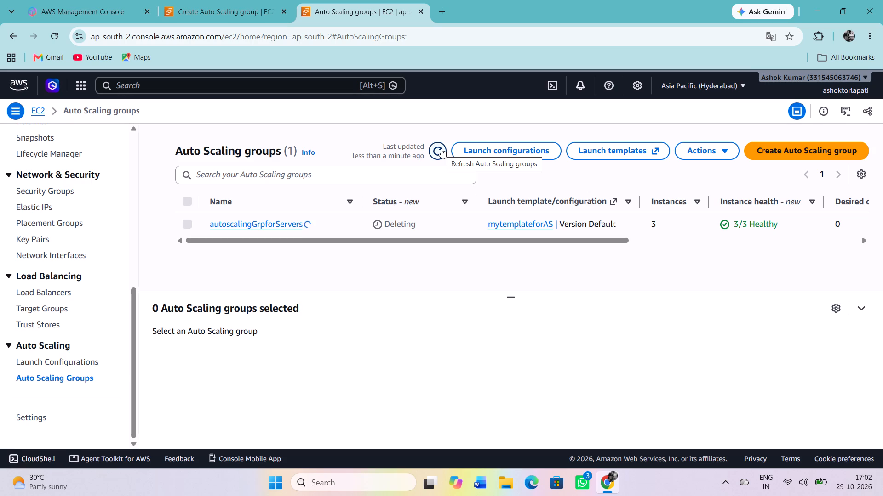
click(437, 151)
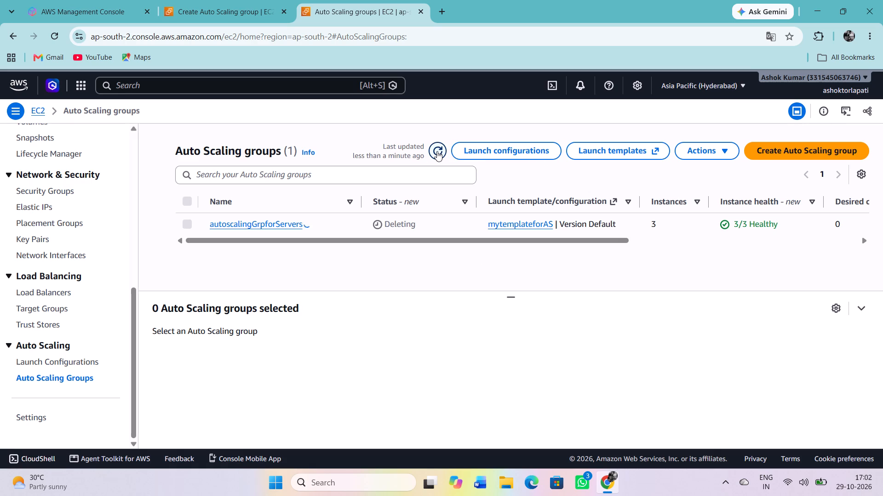
Open the EC2 instances list, look through its entries, and select all instances.
scroll(80, 297, up, 1)
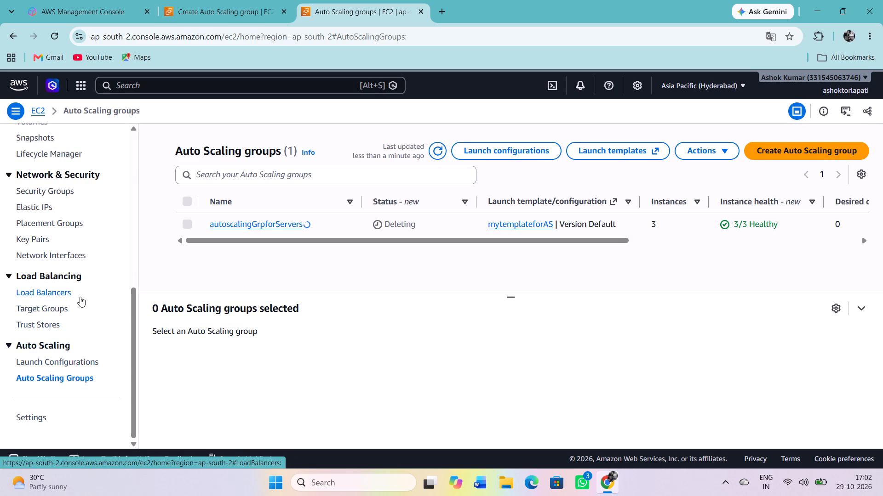
scroll(80, 297, up, 7)
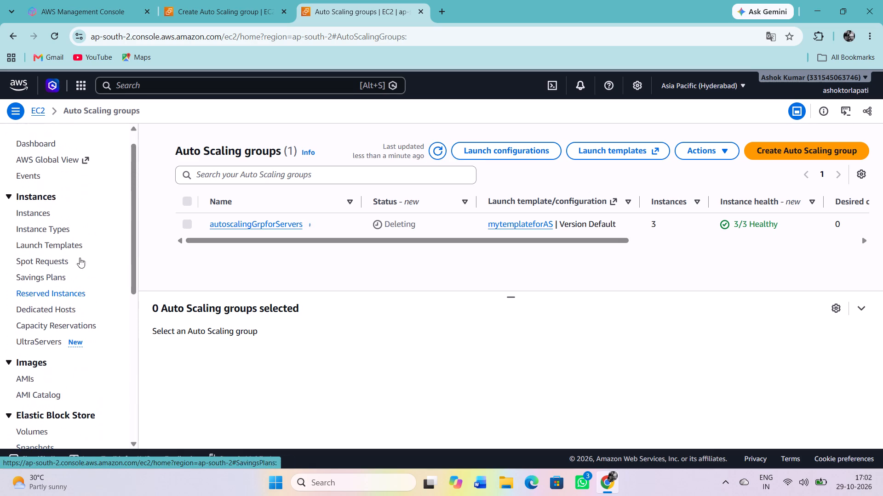
click(38, 211)
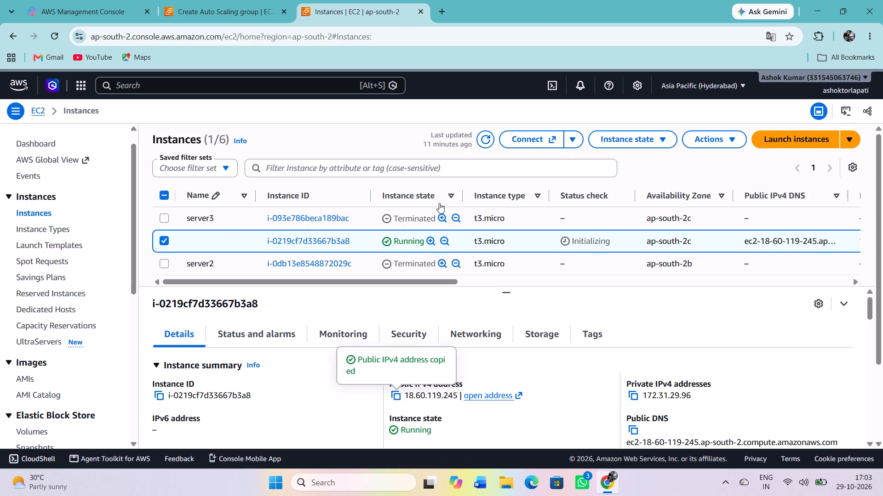
scroll(531, 255, down, 5)
scroll(531, 255, up, 2)
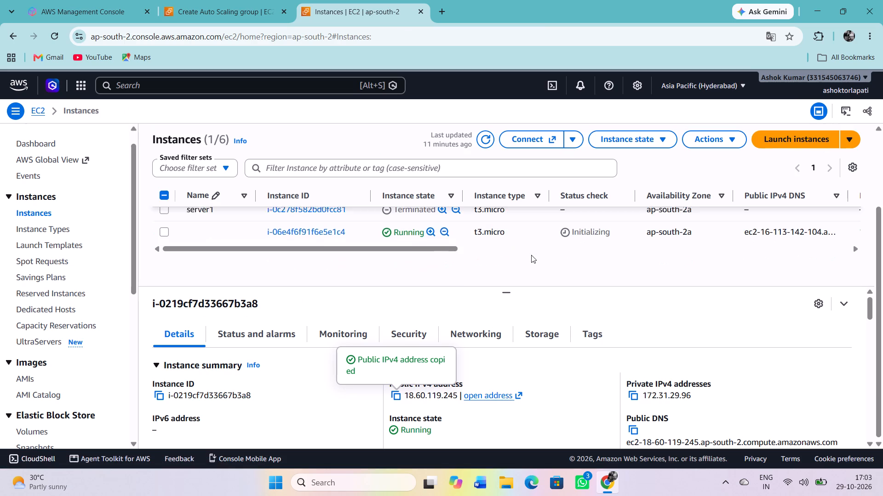
scroll(531, 255, up, 3)
click(165, 214)
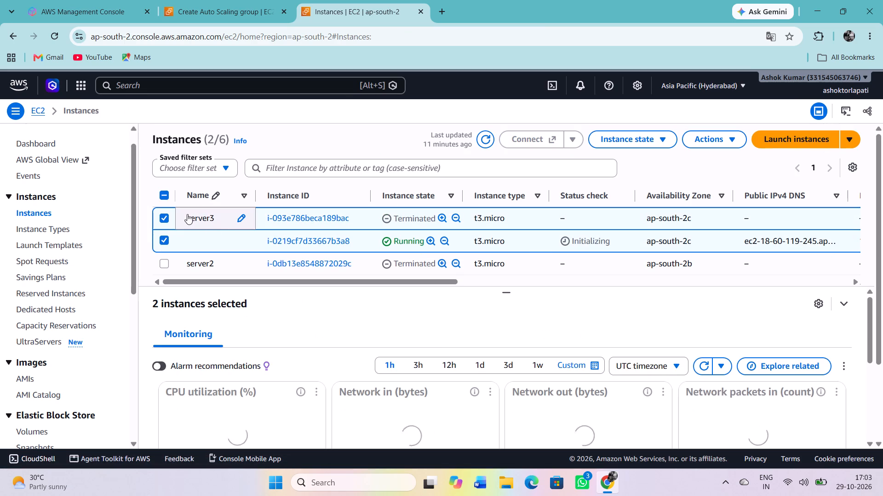
scroll(247, 242, down, 3)
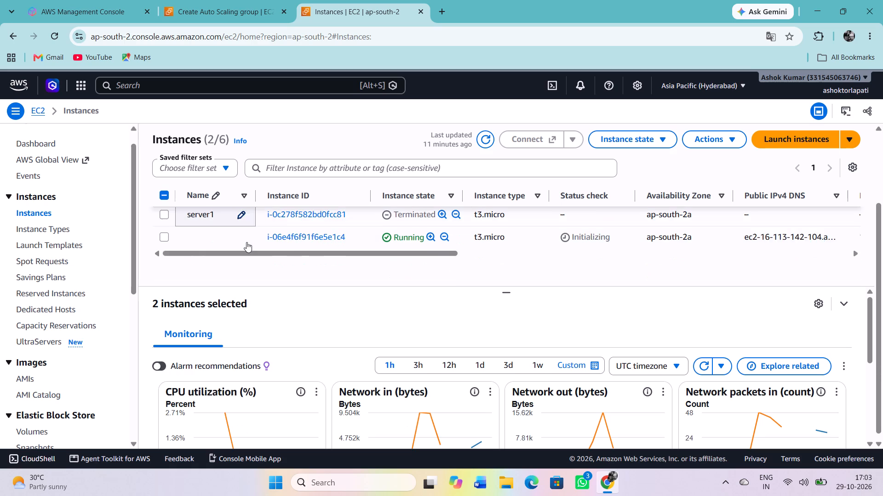
scroll(247, 242, up, 3)
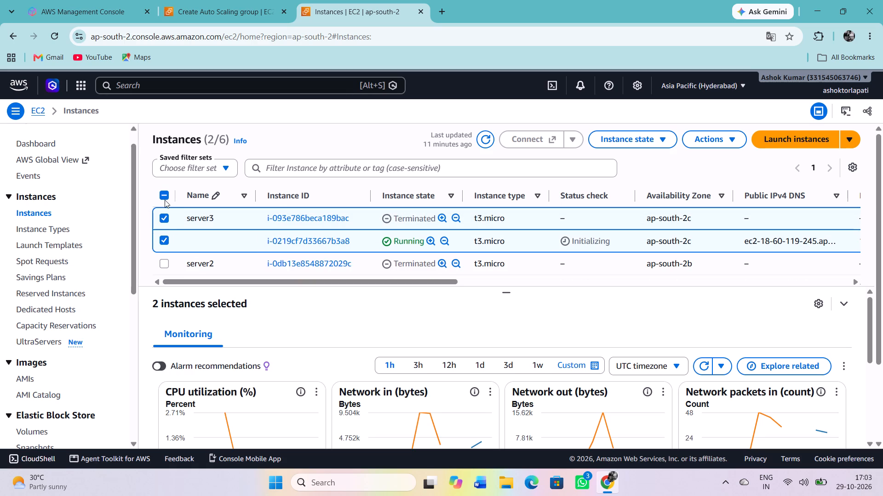
click(165, 198)
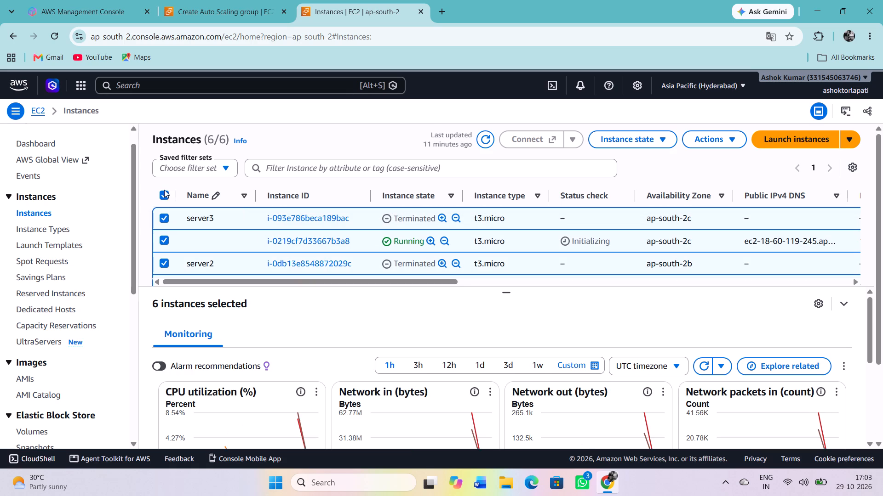
click(164, 194)
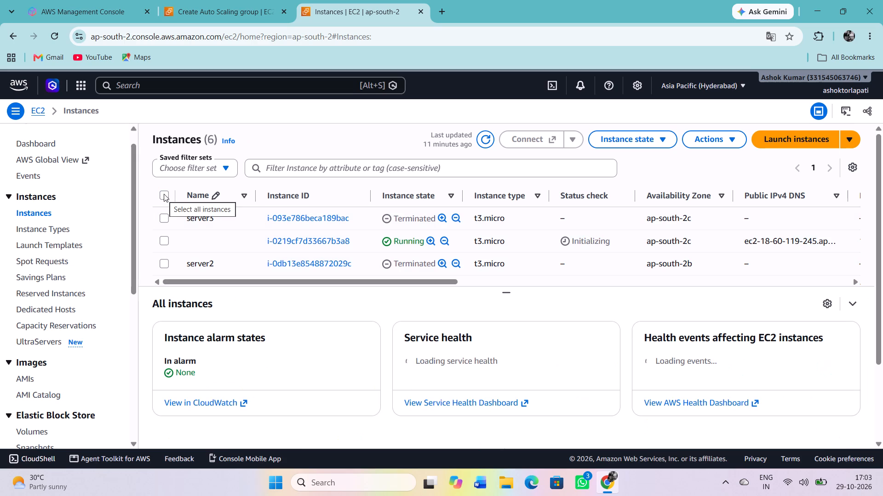
click(164, 194)
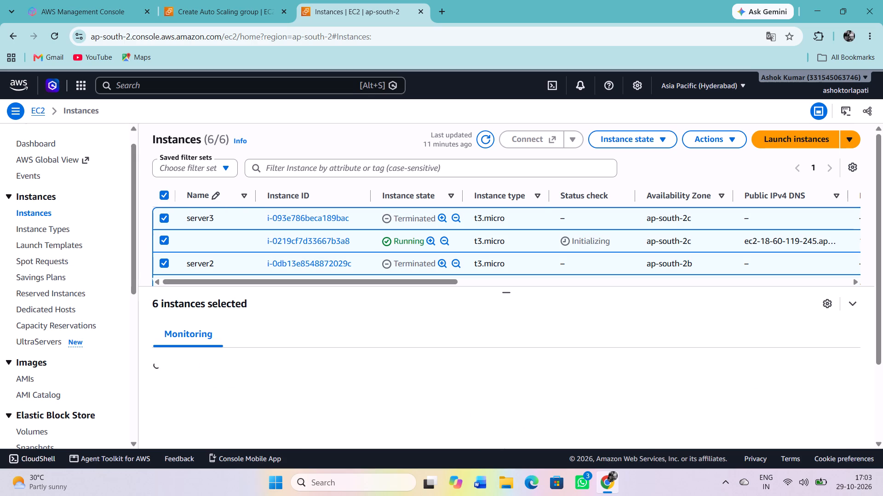
scroll(473, 245, down, 3)
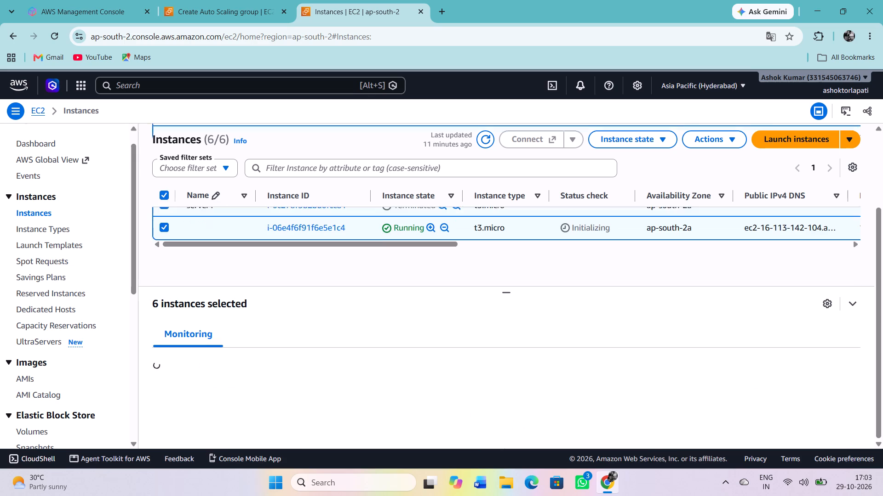
Refresh the instances list and review the state of every instance, leaving none selected.
click(479, 143)
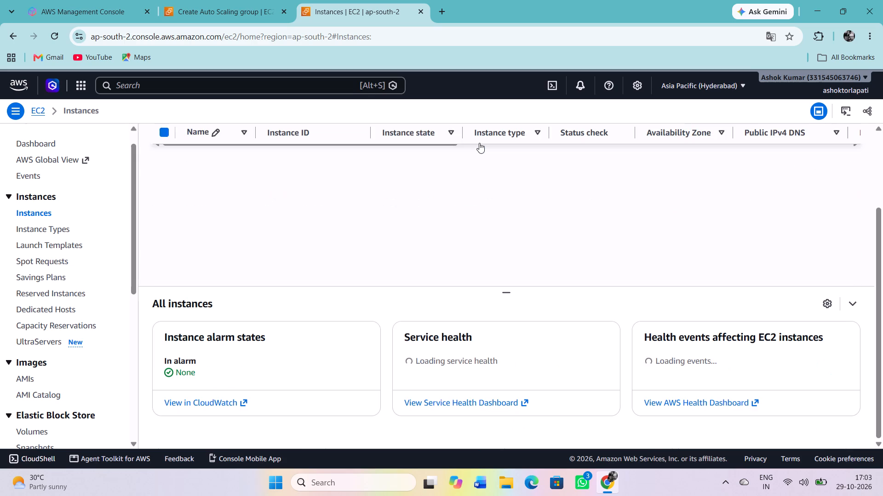
scroll(464, 230, up, 2)
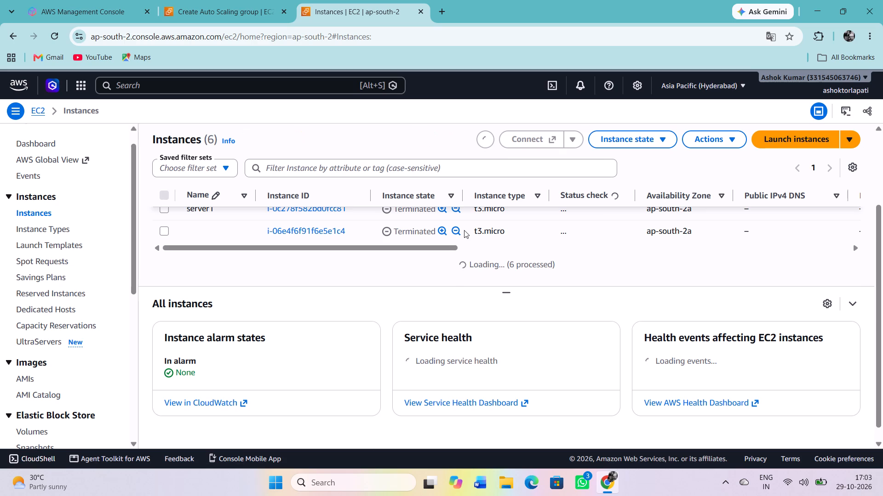
scroll(464, 230, up, 4)
scroll(464, 230, down, 5)
scroll(464, 230, up, 2)
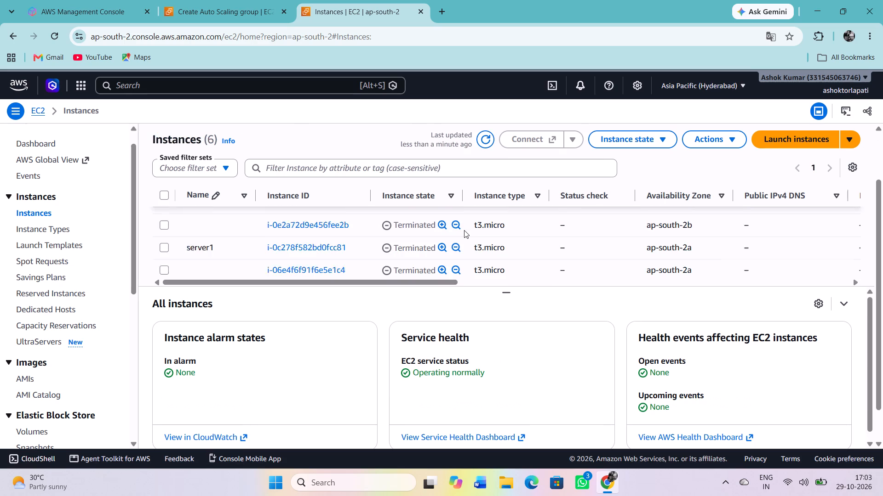
scroll(464, 230, up, 2)
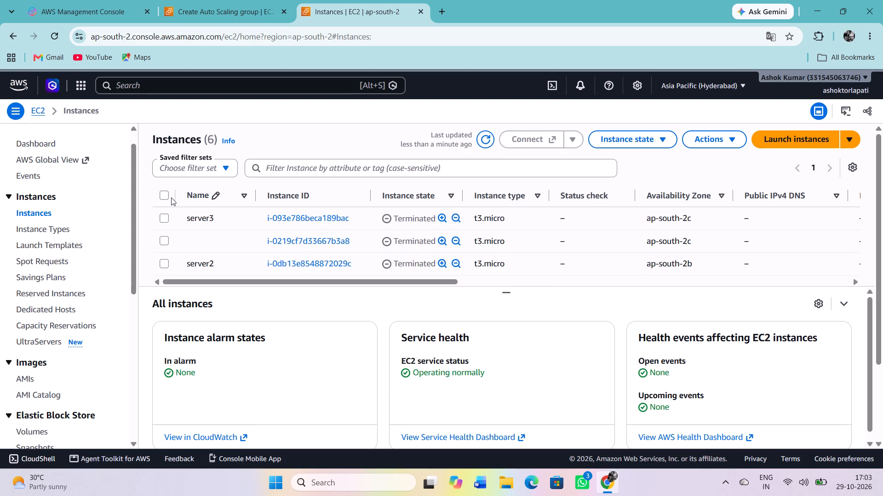
click(161, 193)
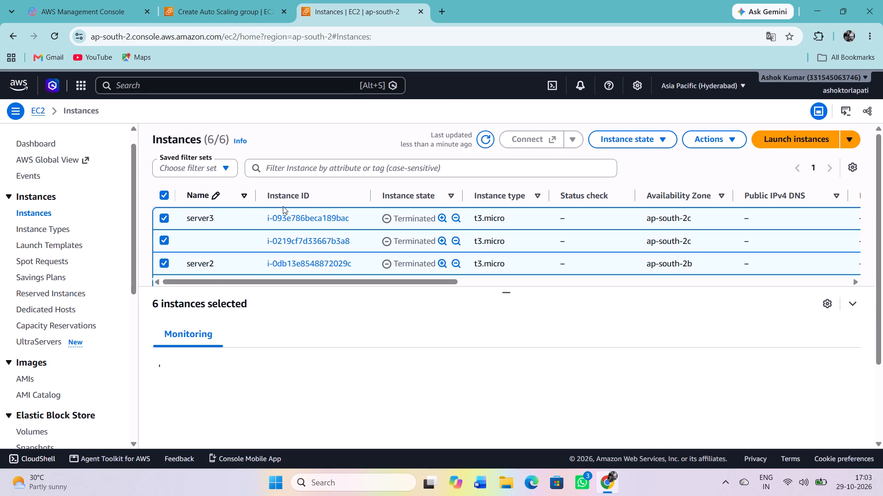
scroll(357, 237, down, 3)
scroll(357, 237, up, 5)
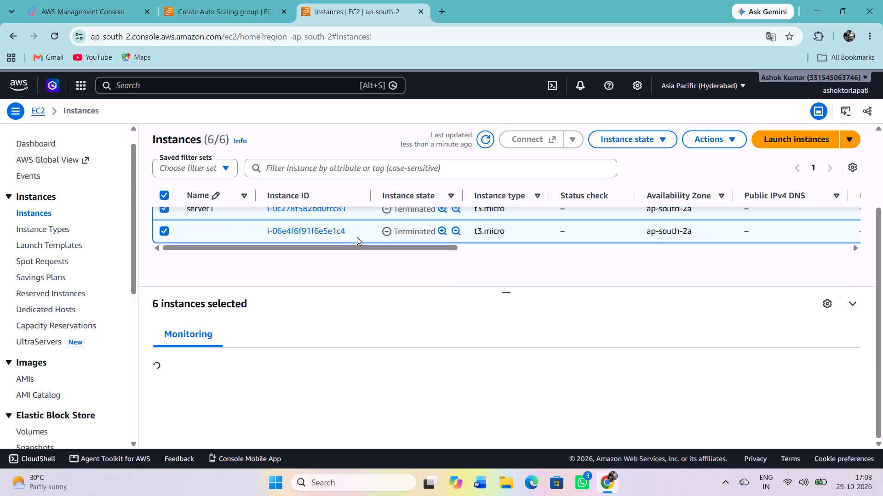
click(163, 193)
Open the Elastic IP addresses list to check for allocated addresses in the region.
scroll(92, 281, down, 2)
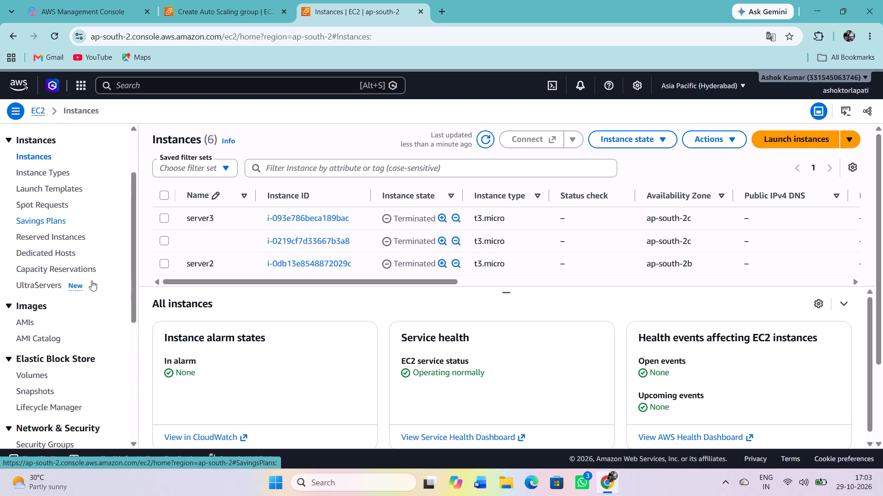
scroll(92, 281, down, 3)
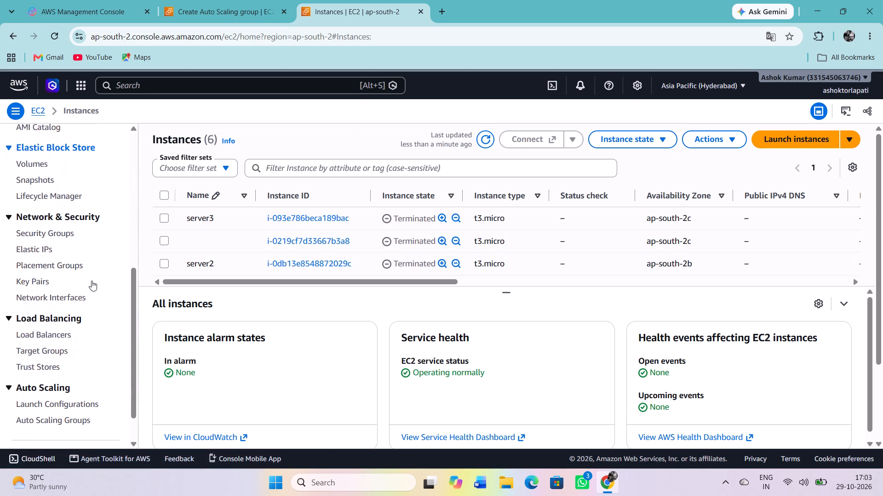
scroll(92, 281, down, 1)
click(45, 238)
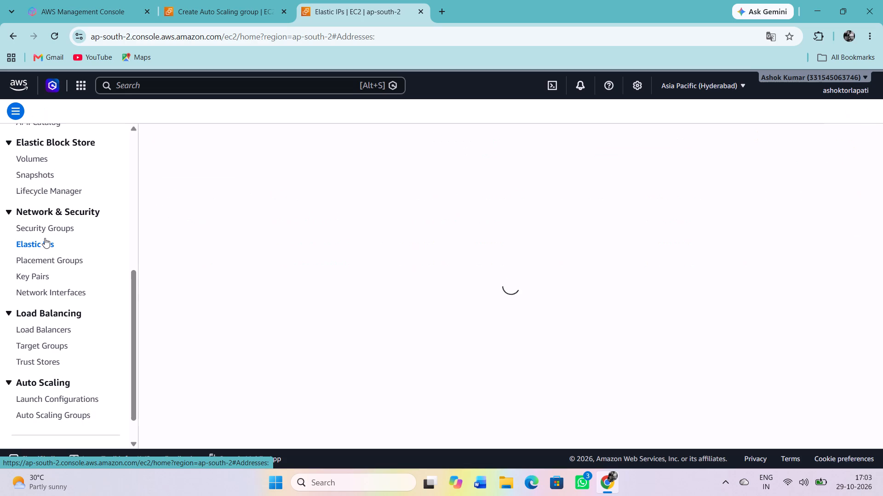
Delete the autoscalingGrpforServers-1 load balancer, agreeing with the text "confirm", and dismiss the notification.
scroll(38, 282, down, 1)
click(38, 289)
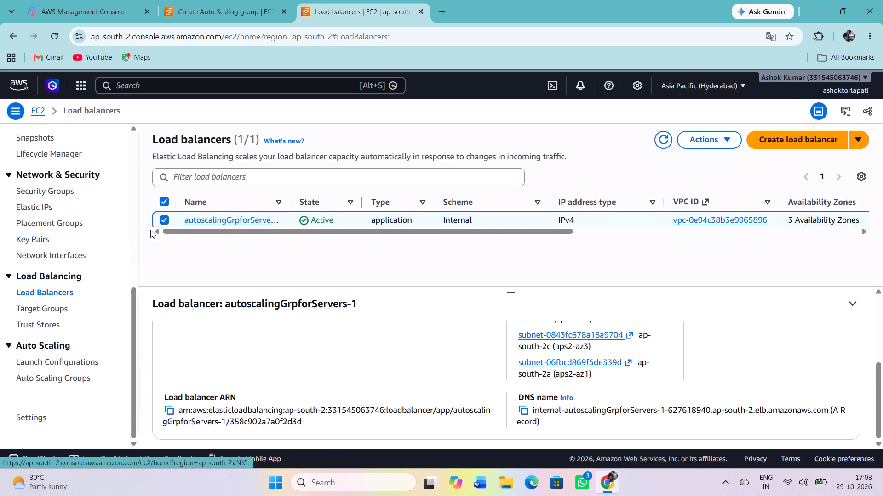
click(718, 138)
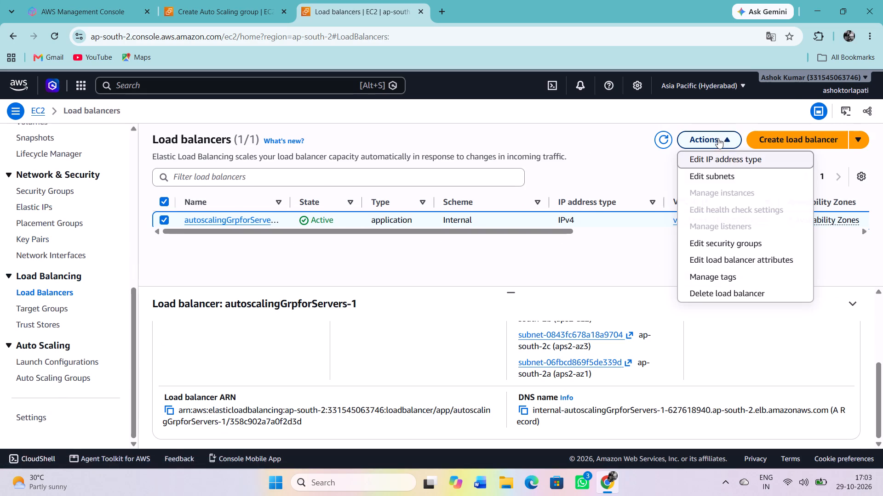
click(716, 289)
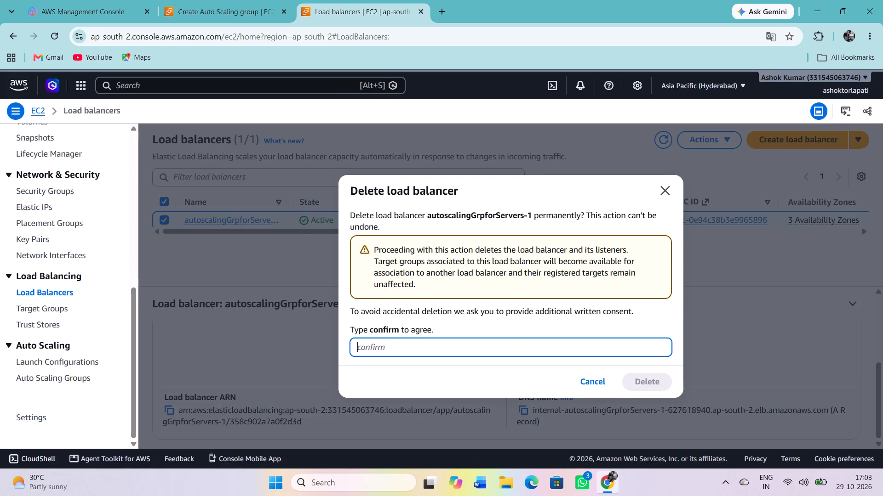
text(confirm)
key(Return)
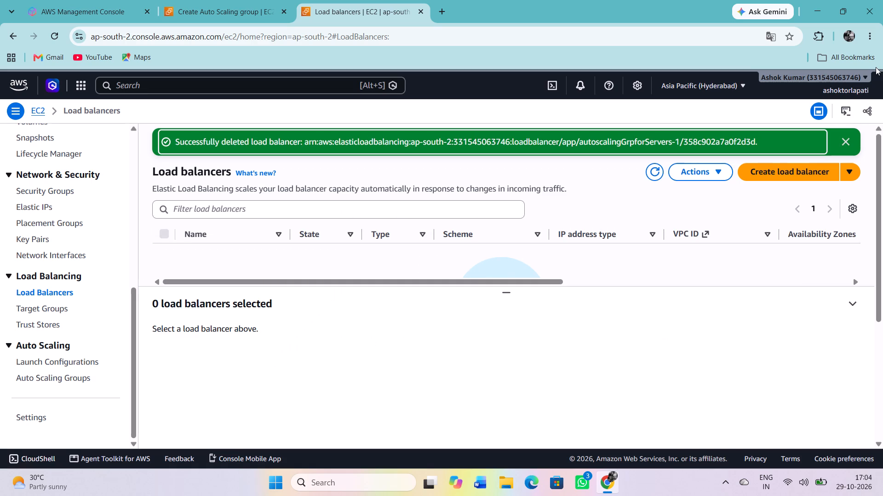
click(849, 141)
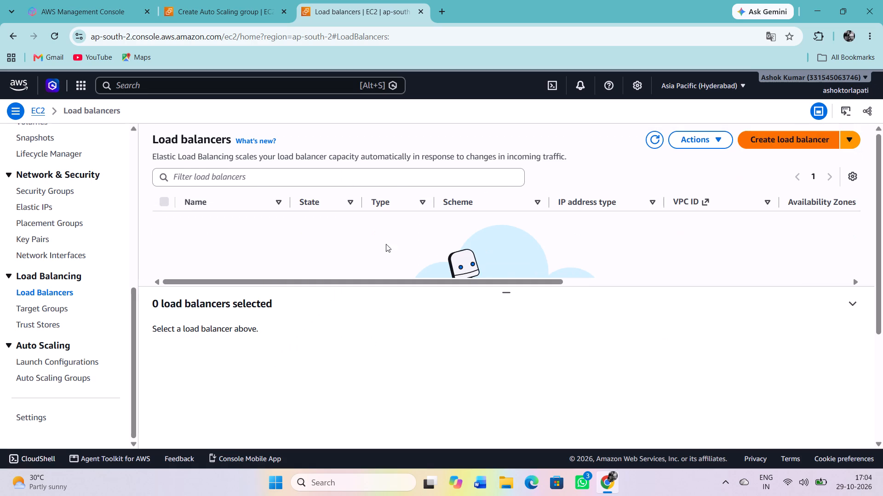
Delete the autoscalingGrpforServers-1 target group and dismiss the notification.
click(40, 306)
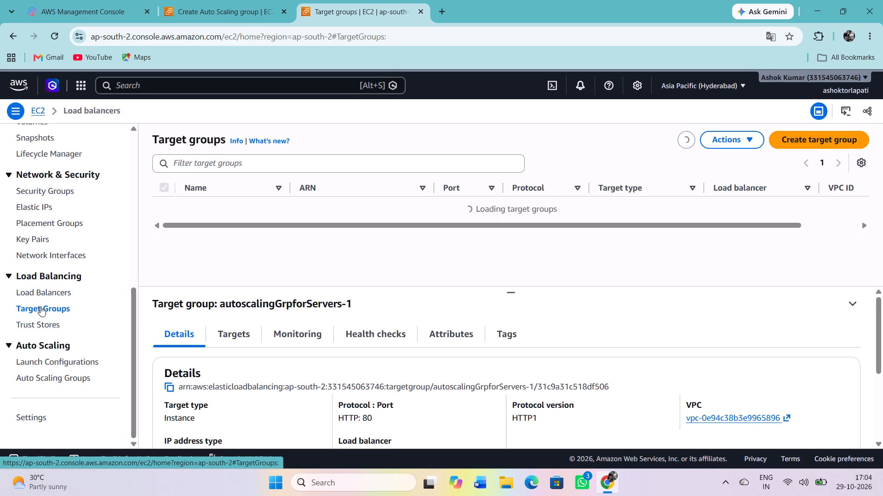
click(745, 136)
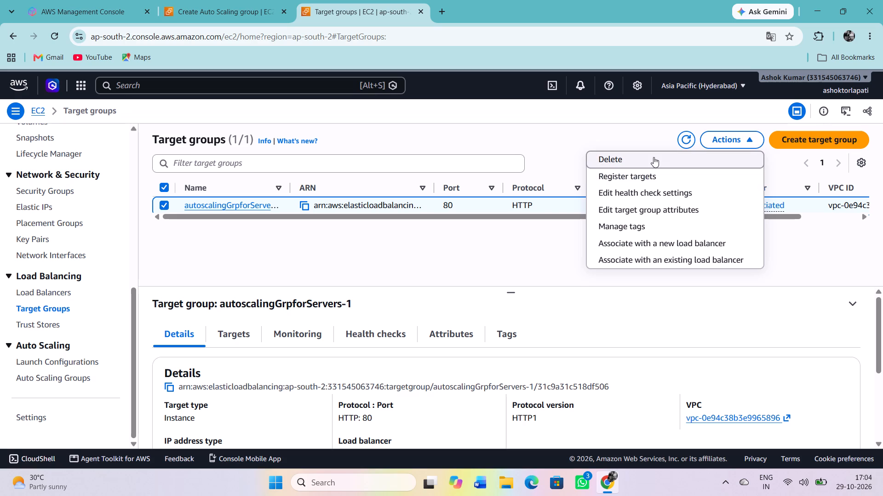
click(654, 157)
click(646, 352)
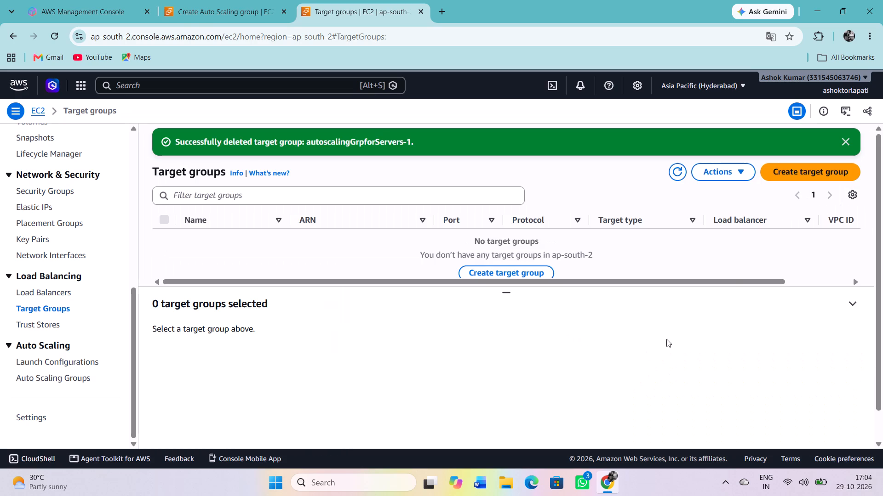
click(843, 143)
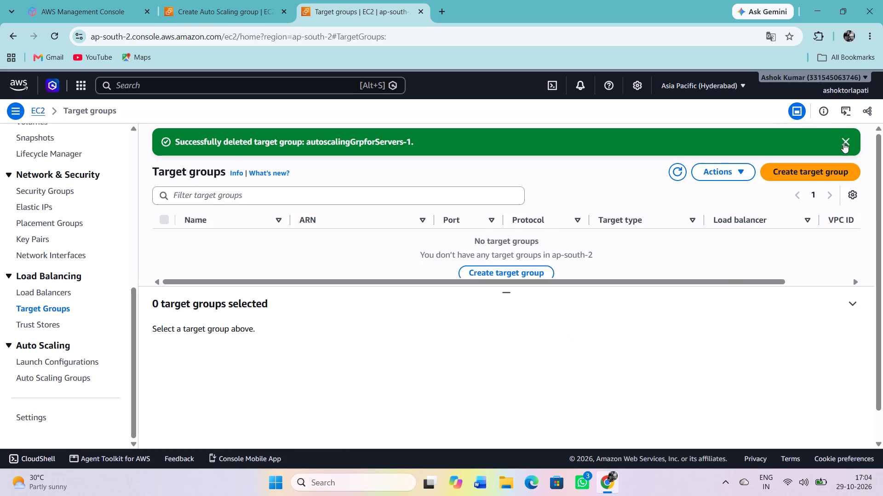
Delete the mytemplateforAS launch template, agreeing with the text "delete", dismiss the notification and refresh the launch templates list.
scroll(56, 326, up, 2)
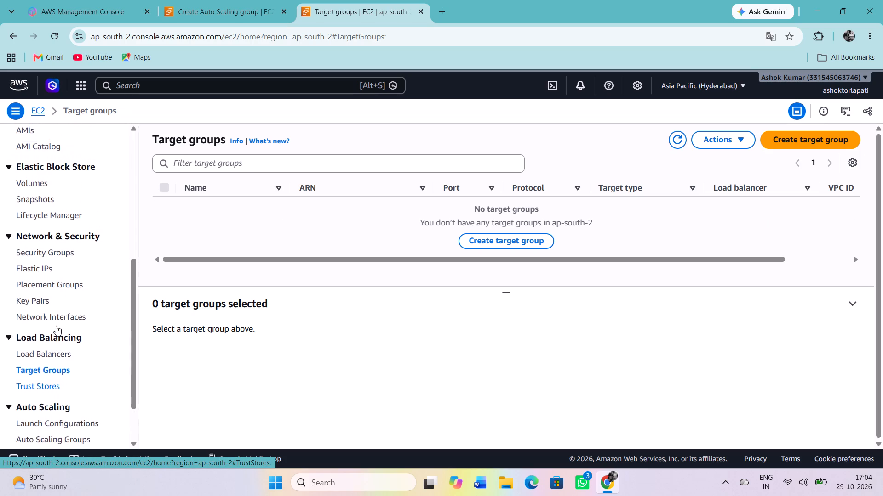
scroll(56, 326, up, 2)
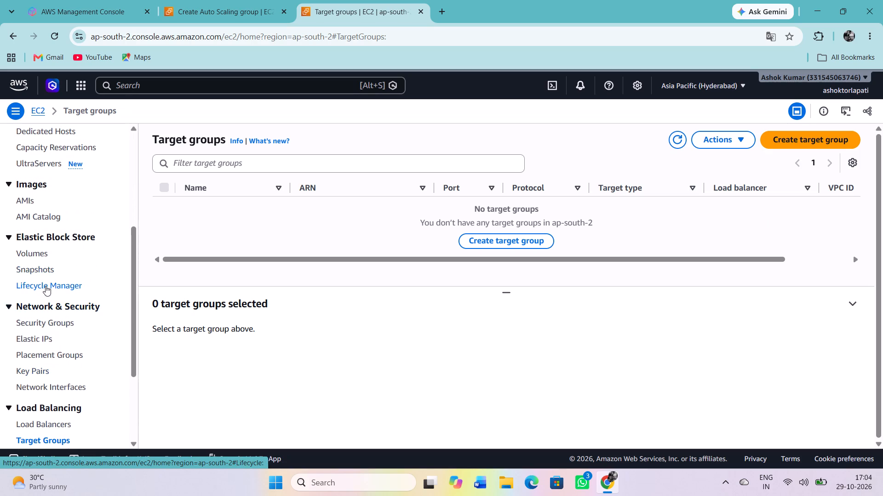
scroll(46, 286, up, 3)
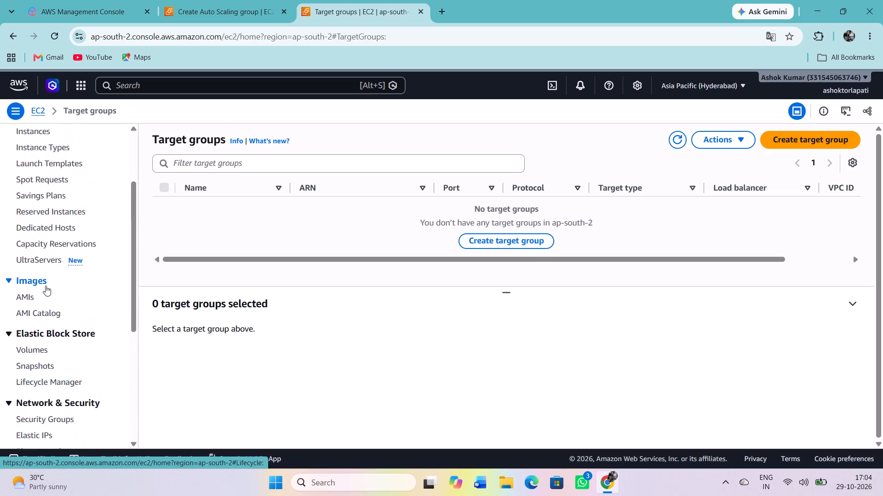
scroll(46, 286, up, 1)
click(69, 205)
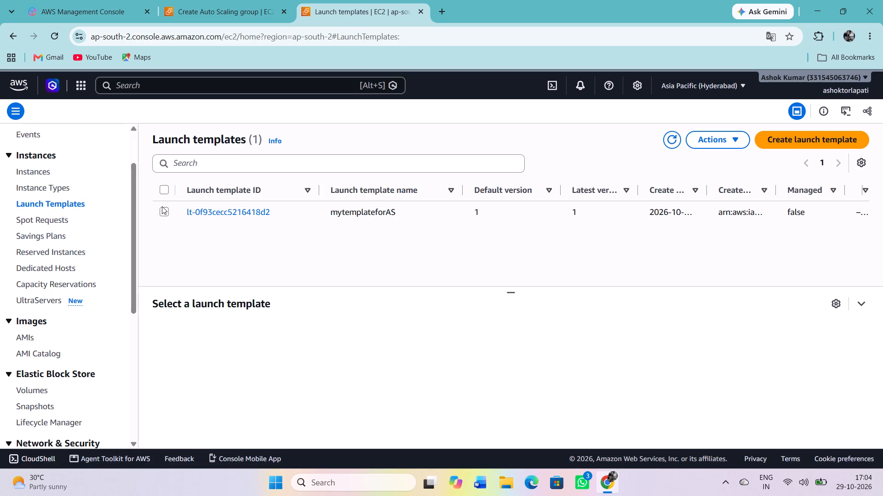
click(162, 207)
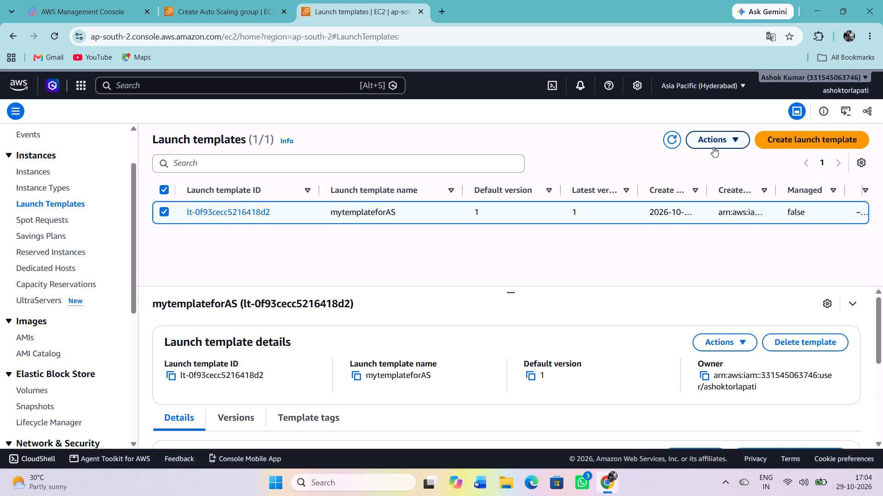
click(720, 143)
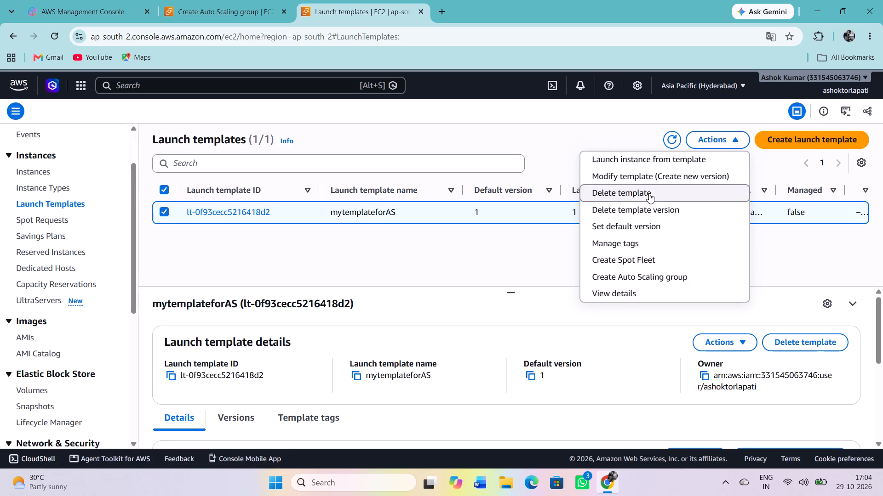
click(646, 197)
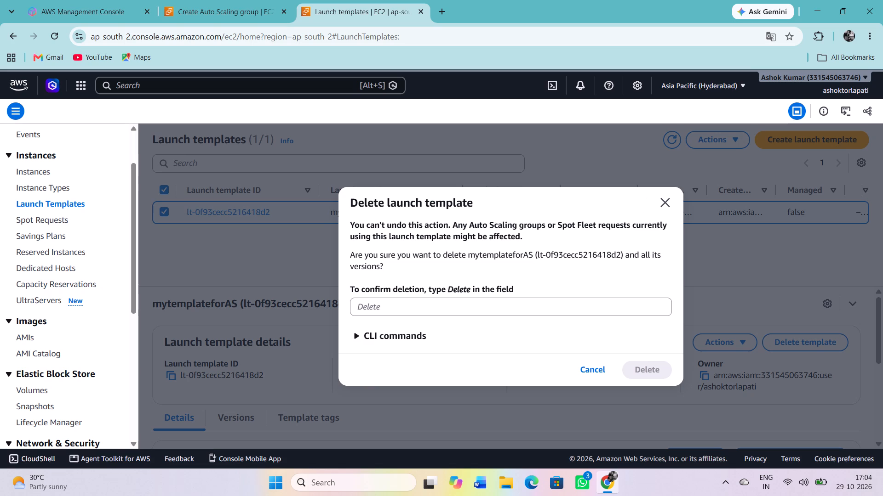
click(579, 305)
text(delete)
key(Return)
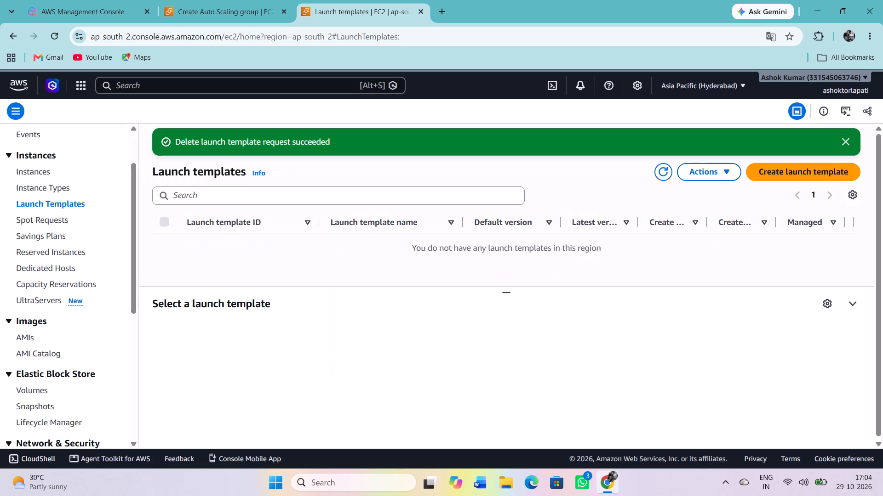
click(846, 143)
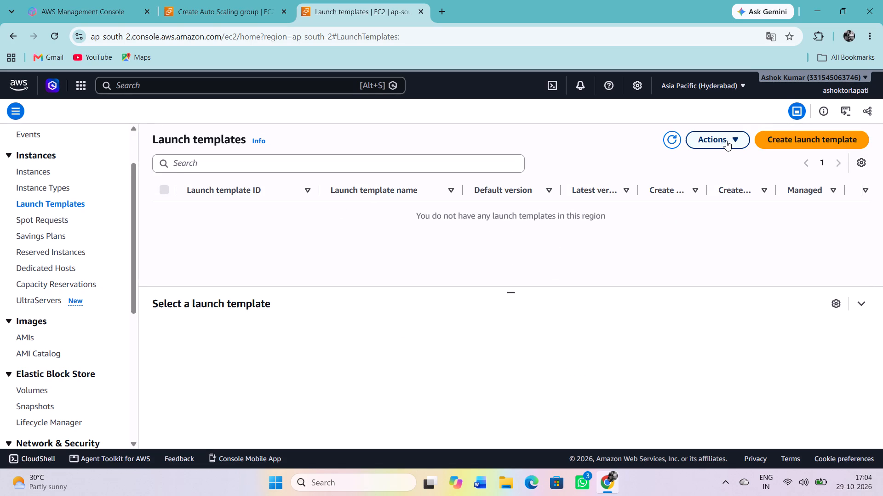
click(672, 137)
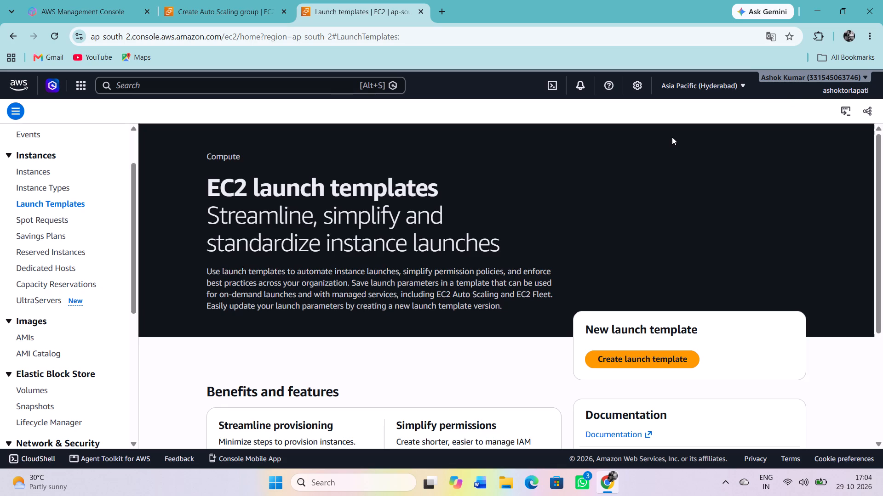
Open the EC2 dashboard and refresh the Resources summary to check what remains in the Asia Pacific (Hyderabad) Region.
scroll(55, 203, up, 6)
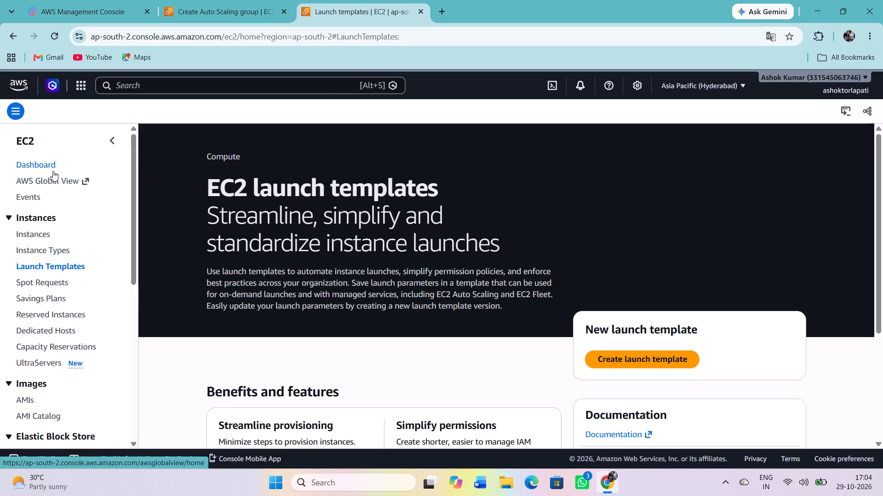
click(46, 168)
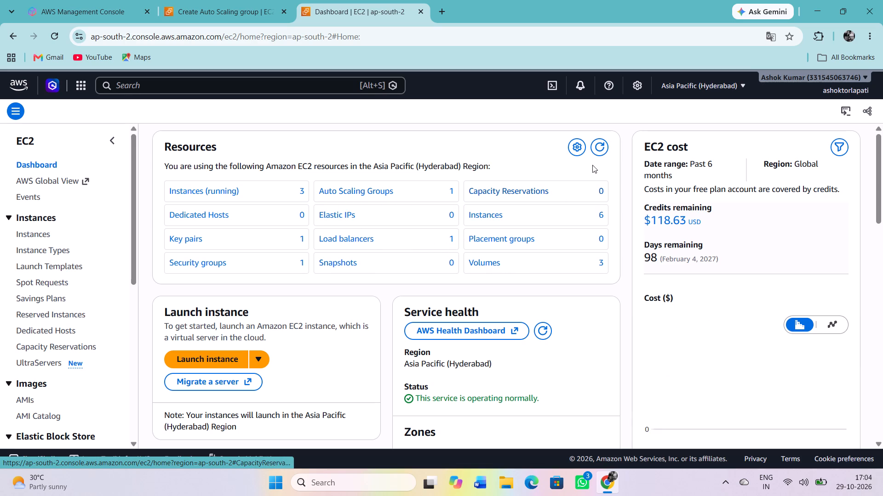
click(597, 150)
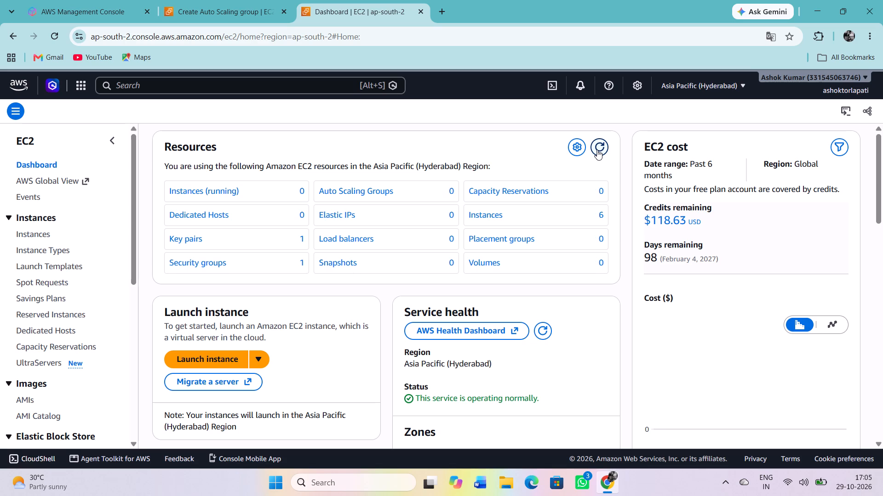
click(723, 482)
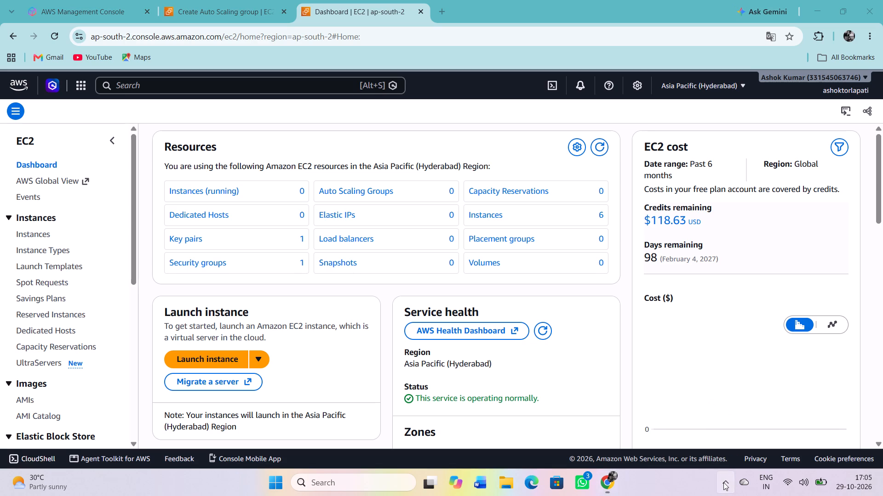